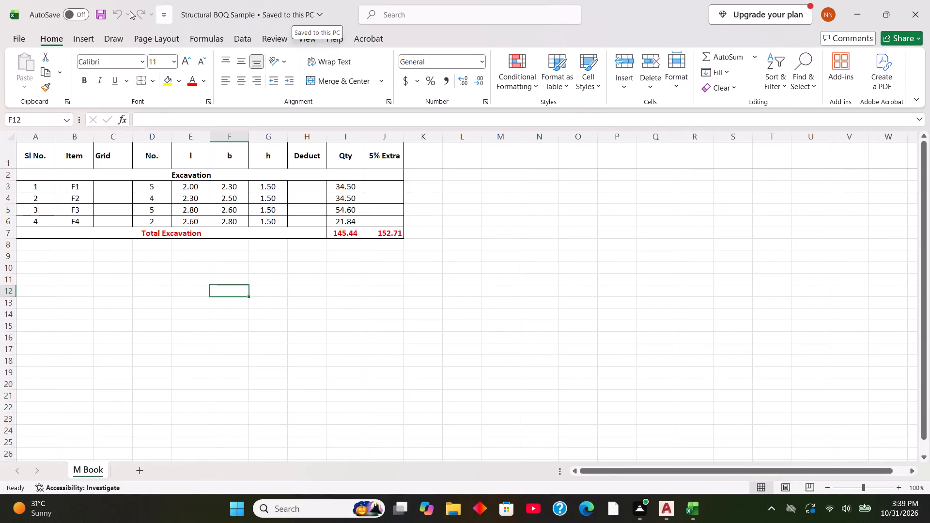
# Save a copy of the workbook in the Documents folder under the name AYUGREEN HOSPITAL.
pyautogui.click(24, 33)
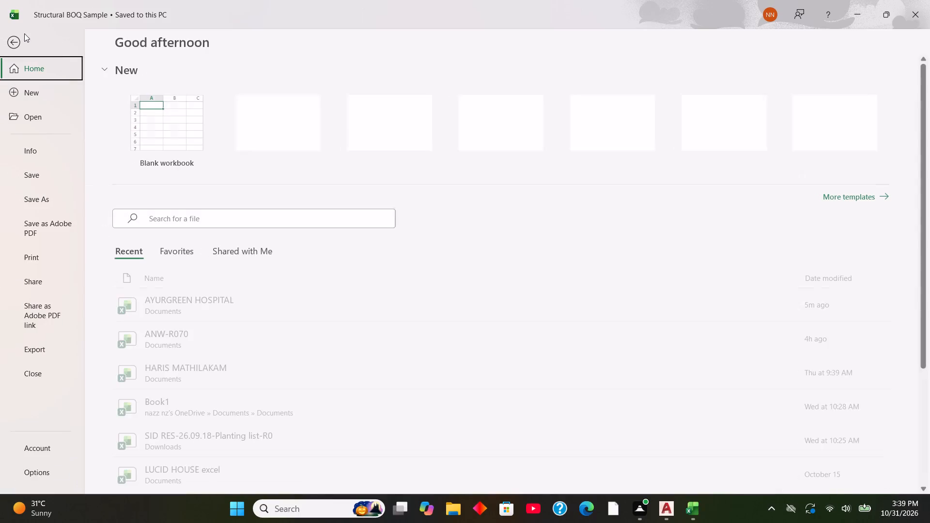
pyautogui.click(33, 201)
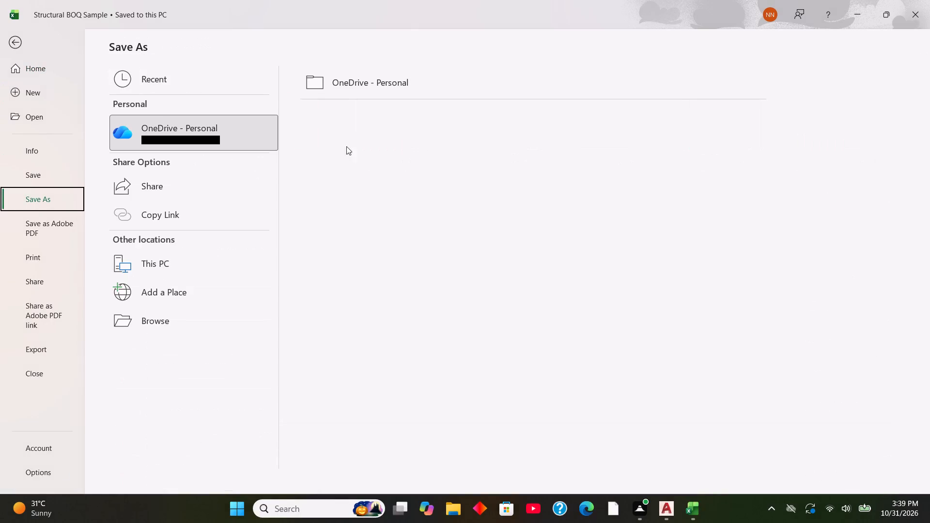
pyautogui.click(163, 269)
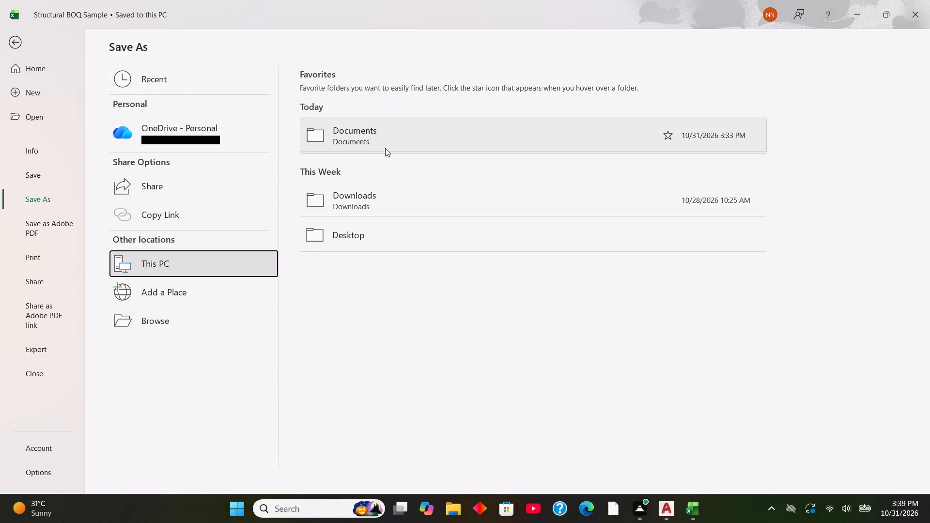
pyautogui.click(385, 148)
pyautogui.click(181, 201)
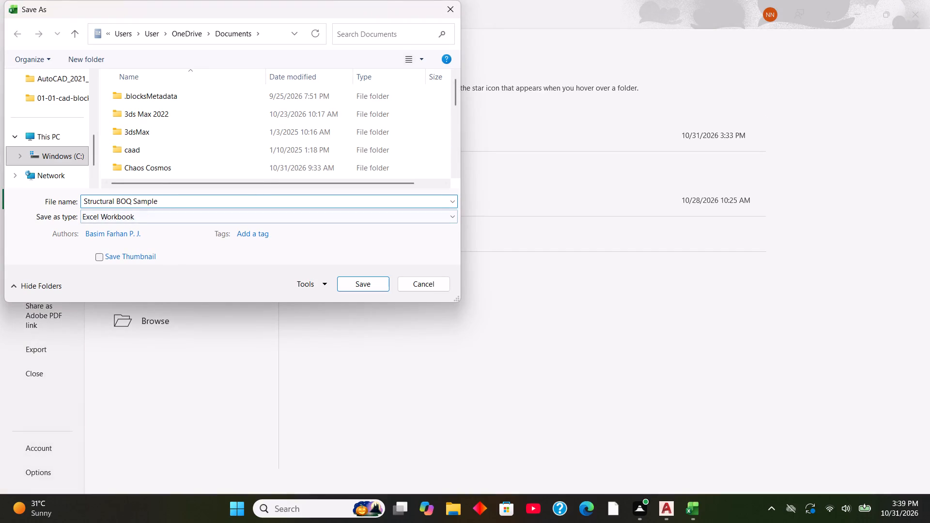
pyautogui.press('BackSpace')
pyautogui.press('BackSpace')
pyautogui.press('BackSpace')
pyautogui.press('BackSpace')
pyautogui.press('BackSpace')
pyautogui.press('BackSpace')
pyautogui.press('BackSpace')
pyautogui.press('BackSpace')
pyautogui.press('BackSpace')
pyautogui.press('BackSpace')
pyautogui.press('BackSpace')
pyautogui.press('BackSpace')
pyautogui.press('BackSpace')
pyautogui.press('BackSpace')
pyautogui.press('BackSpace')
pyautogui.press('BackSpace')
pyautogui.press('BackSpace')
pyautogui.press('BackSpace')
pyautogui.press('BackSpace')
pyautogui.press('BackSpace')
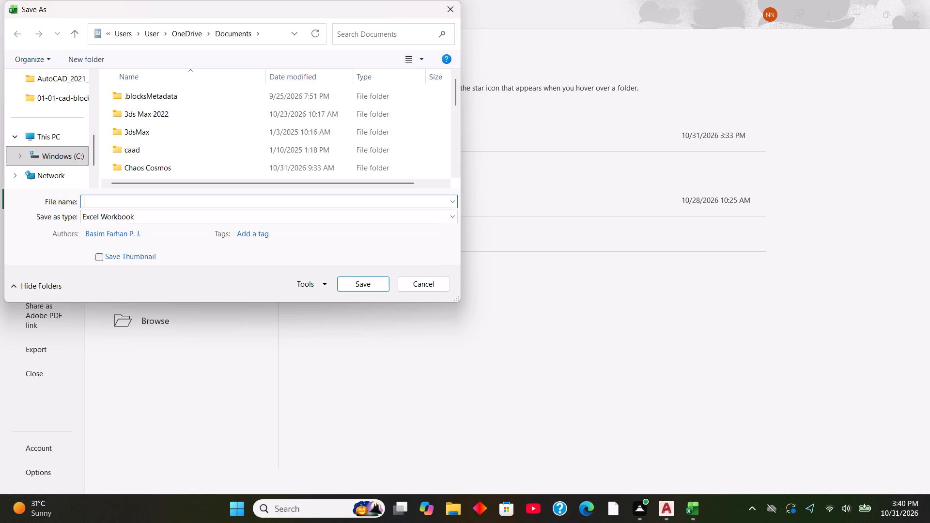
pyautogui.write('ay')
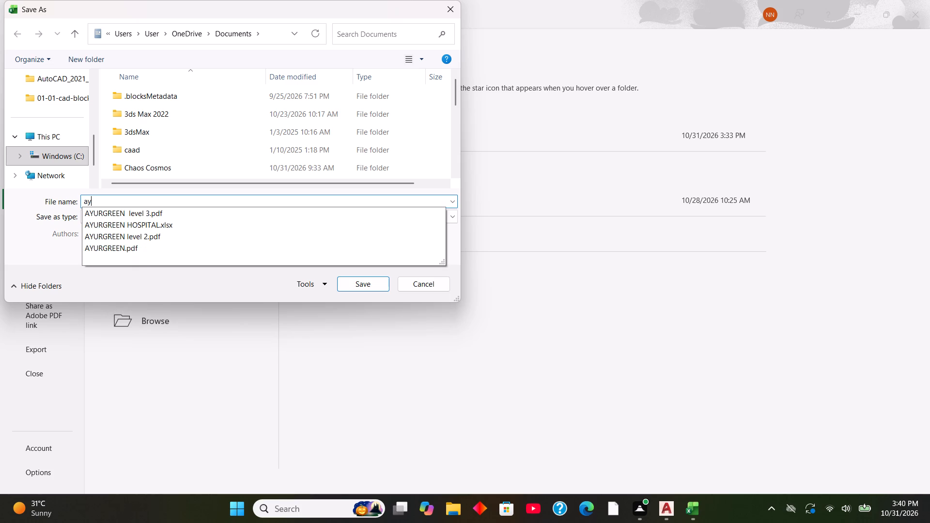
pyautogui.write('ur')
pyautogui.press('BackSpace')
pyautogui.press('BackSpace')
pyautogui.press('BackSpace')
pyautogui.press('BackSpace')
pyautogui.press('BackSpace')
pyautogui.press('BackSpace')
pyautogui.press('BackSpace')
pyautogui.press('BackSpace')
pyautogui.press('BackSpace')
pyautogui.press('a')
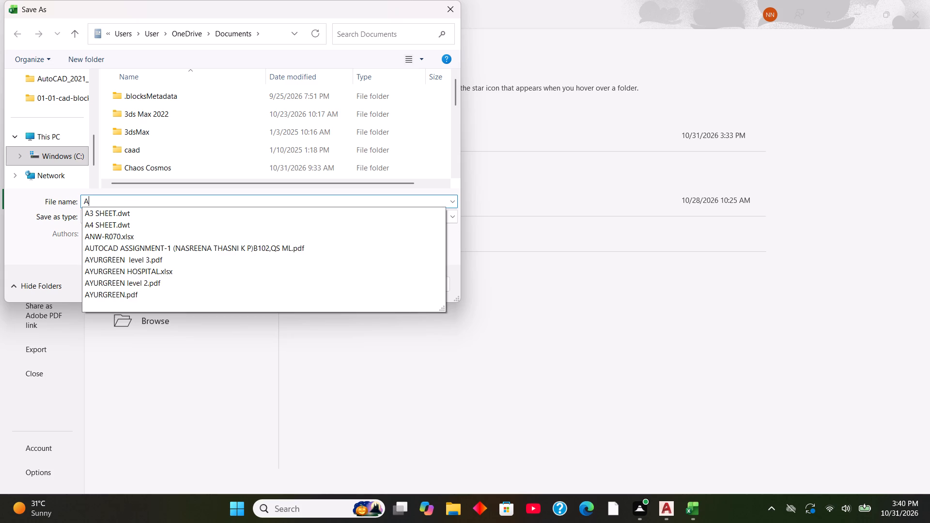
pyautogui.write('YUGREE')
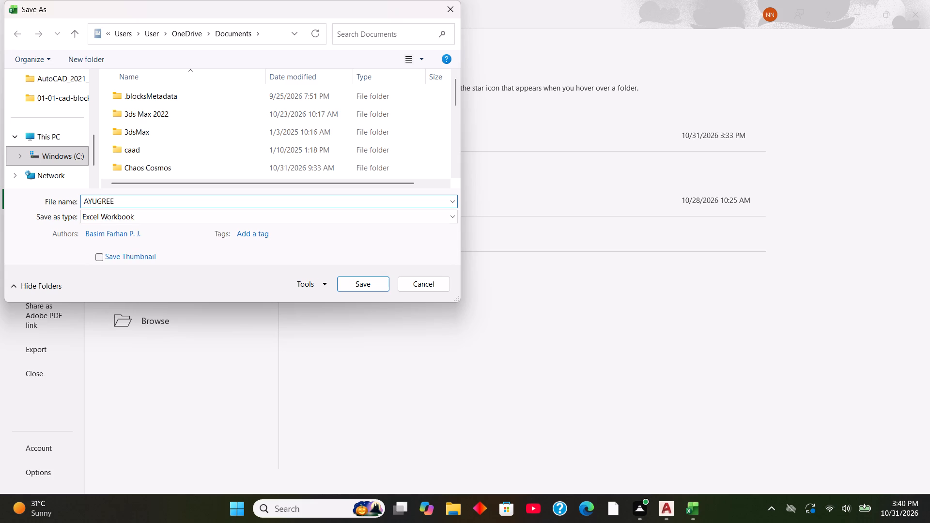
pyautogui.write('N HO')
pyautogui.press('s')
pyautogui.write('PITAL')
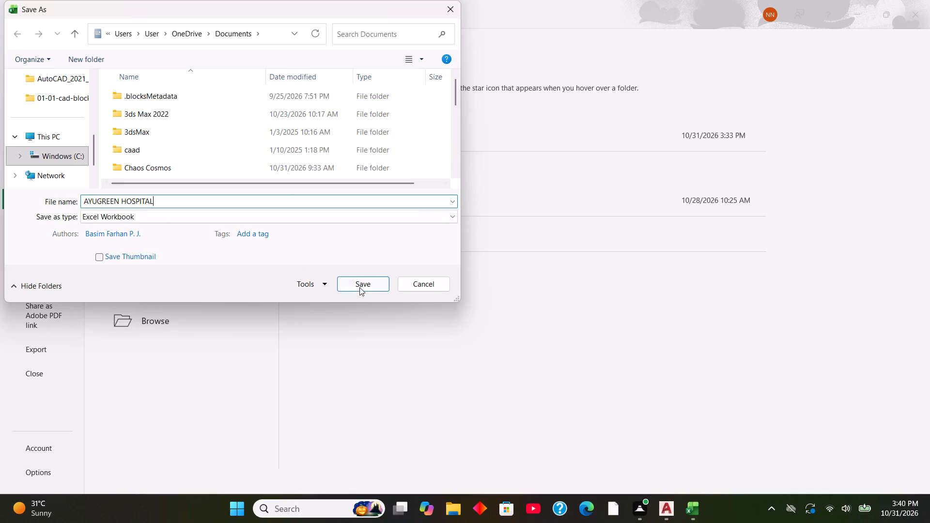
pyautogui.click(367, 285)
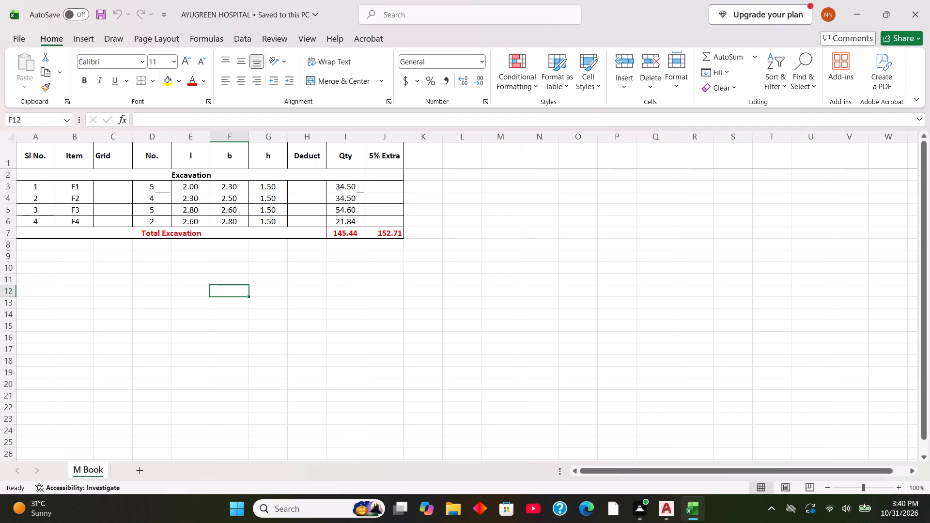
# Replace the Excavation section heading in row 2 with PLASTERING.
pyautogui.click(215, 176)
pyautogui.press('BackSpace')
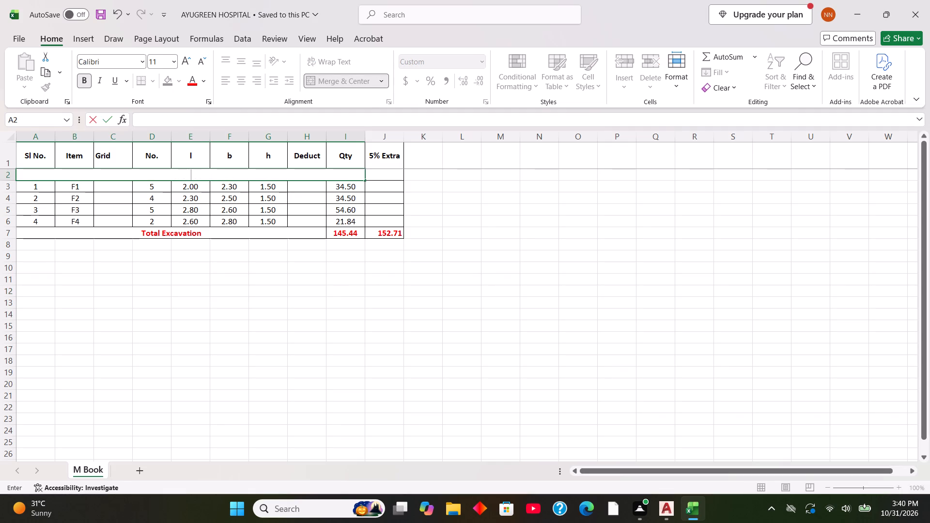
pyautogui.write('PLASTERING')
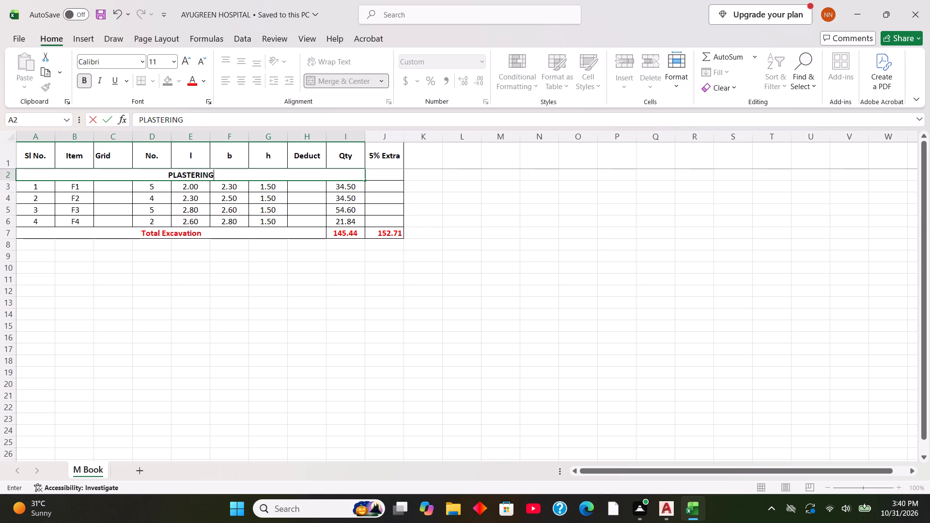
# Clear the serial numbers and item names in rows 4 to 6, keeping those in row 3.
pyautogui.click(78, 184)
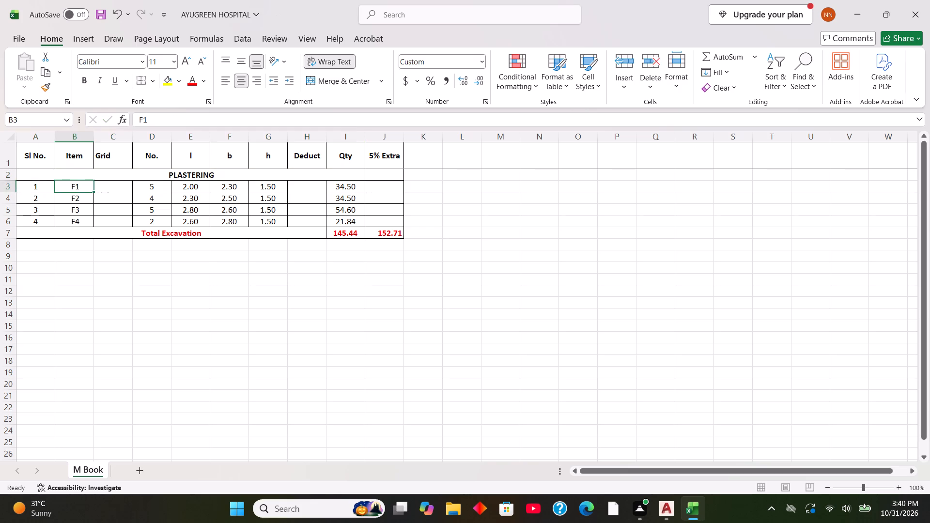
pyautogui.click(79, 200)
pyautogui.click(51, 196)
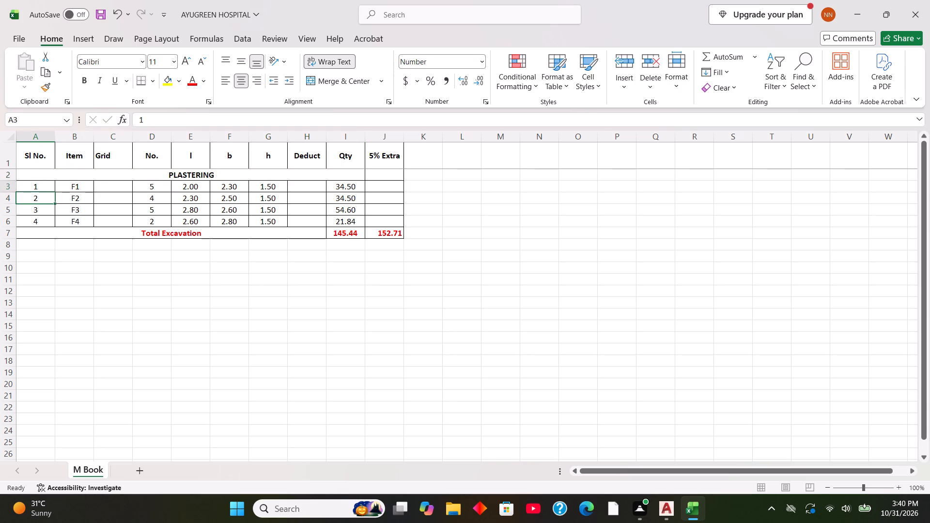
pyautogui.click(38, 187)
pyautogui.click(73, 187)
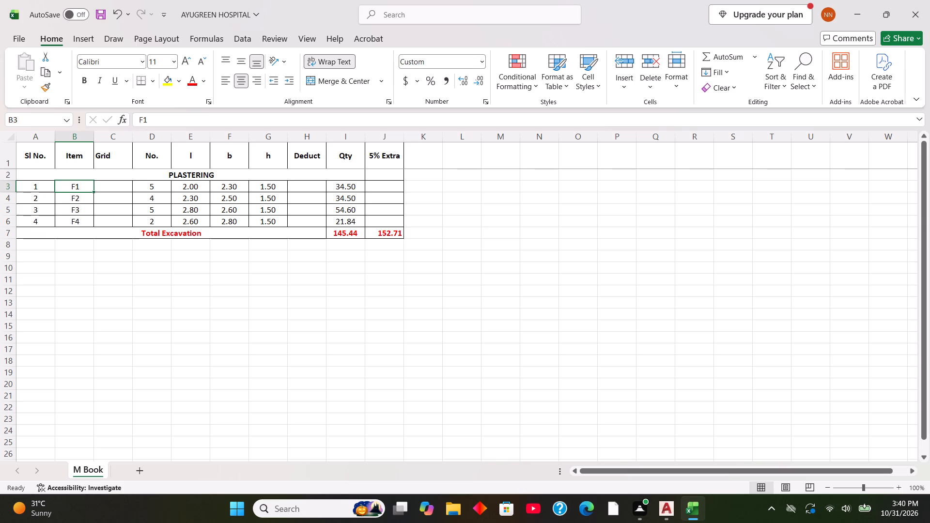
pyautogui.moveTo(42, 195); pyautogui.dragTo(44, 219)
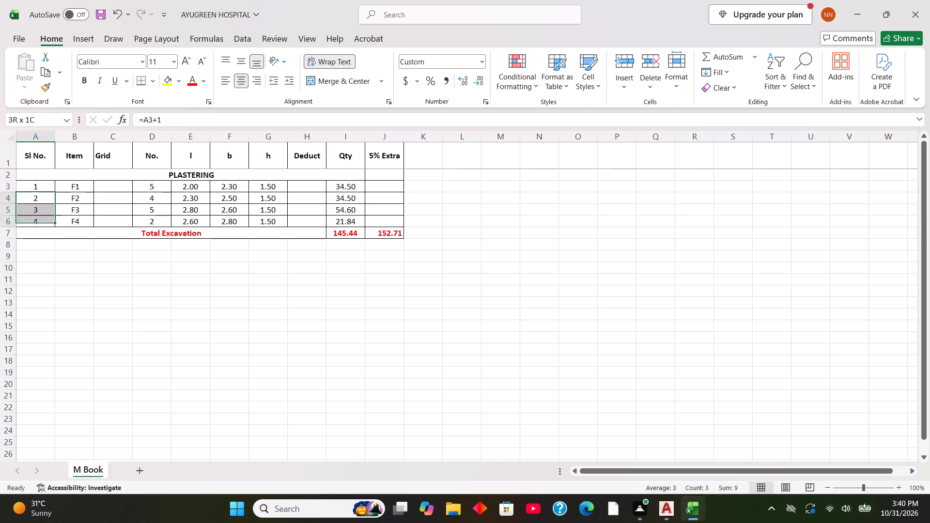
pyautogui.moveTo(44, 219); pyautogui.dragTo(44, 219)
pyautogui.press('Delete')
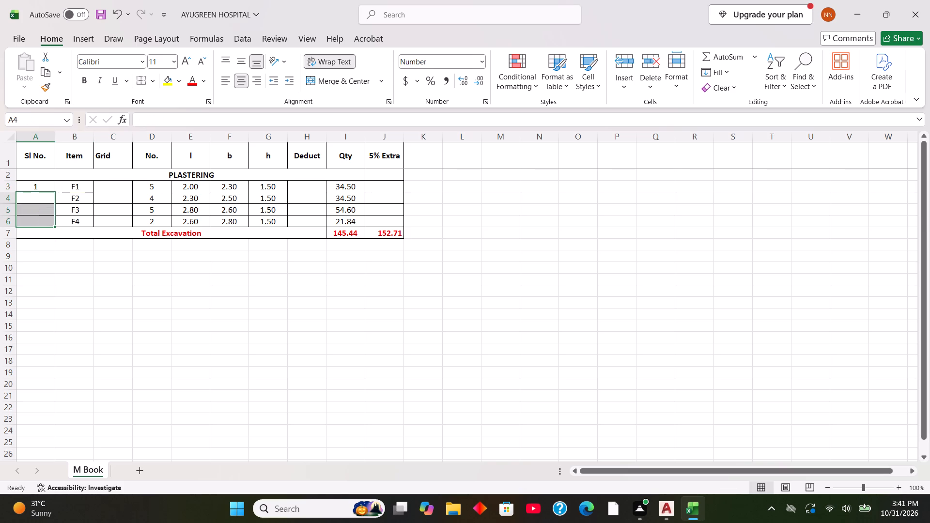
pyautogui.moveTo(69, 196); pyautogui.dragTo(80, 222)
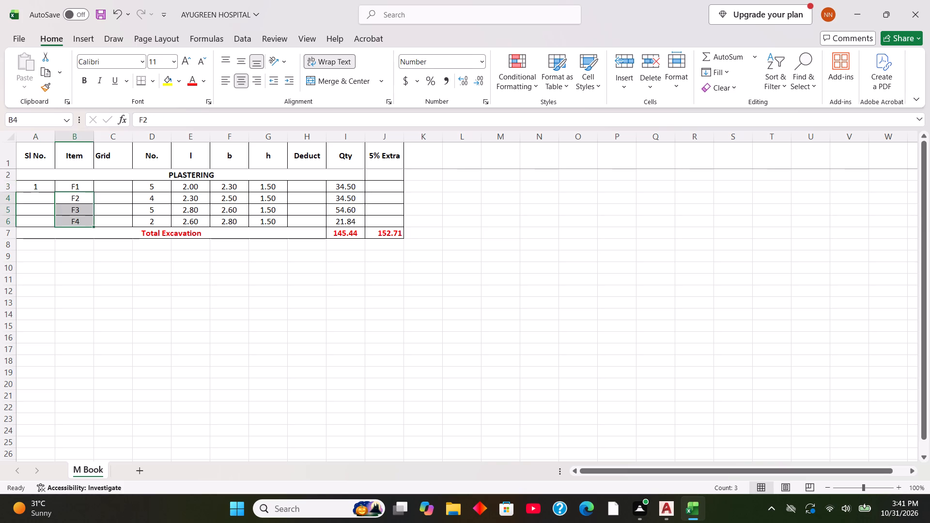
pyautogui.press('Delete')
# Clear the Total Excavation label from the merged cell in row 7.
pyautogui.click(162, 235)
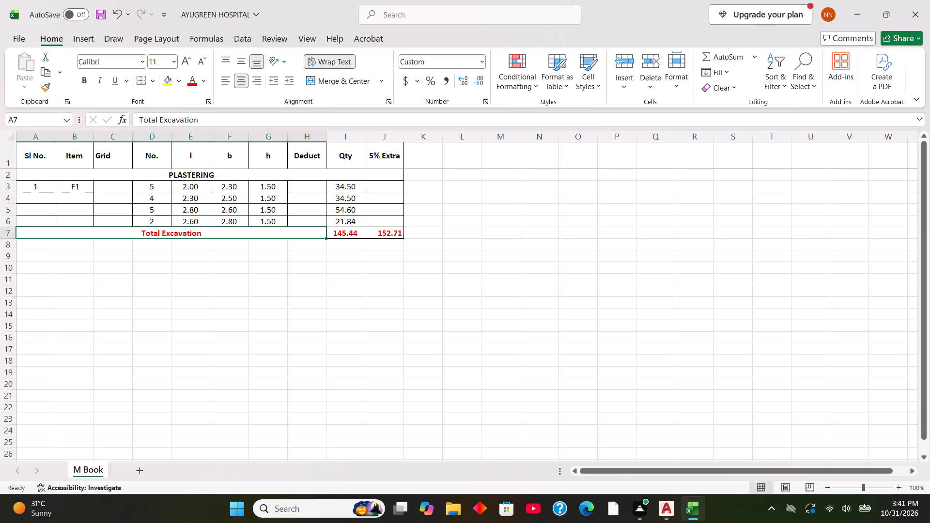
pyautogui.press('Delete')
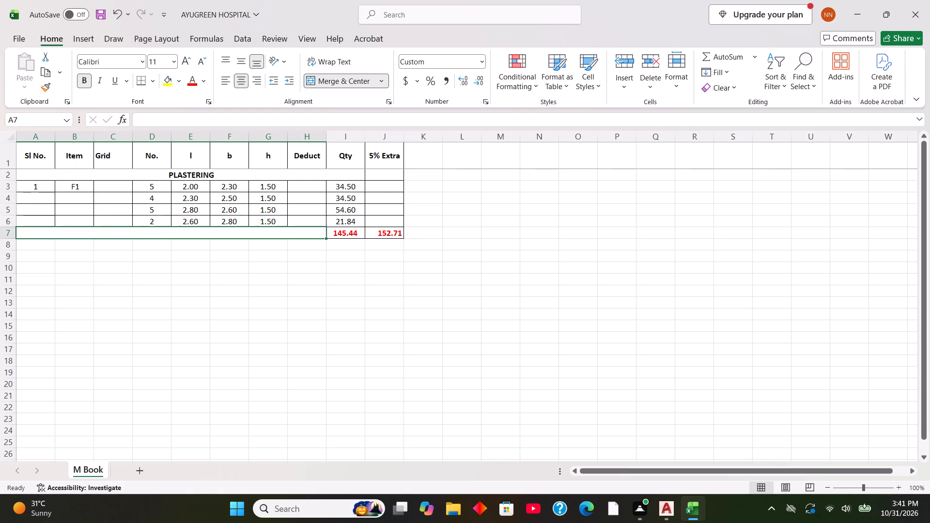
# Insert about twenty blank bordered rows above row 6 to extend the measurement table.
pyautogui.click(10, 225)
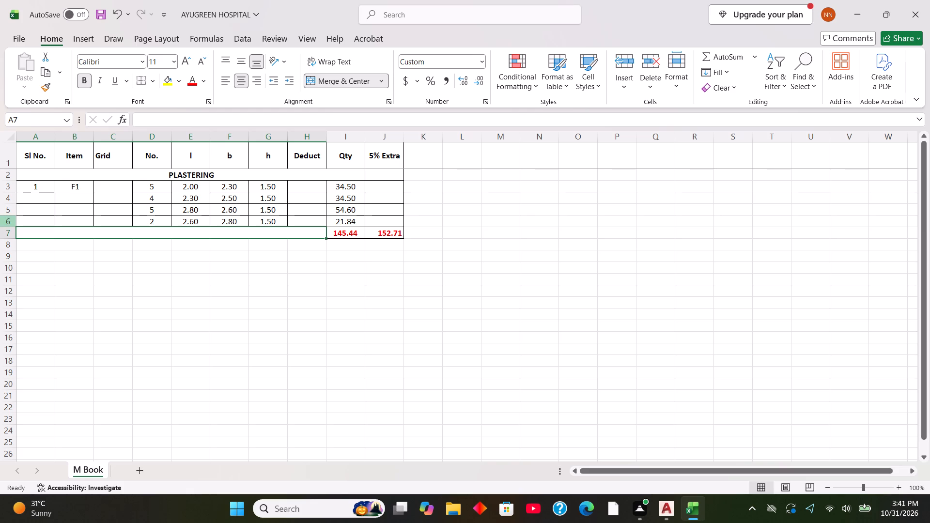
pyautogui.click(12, 222)
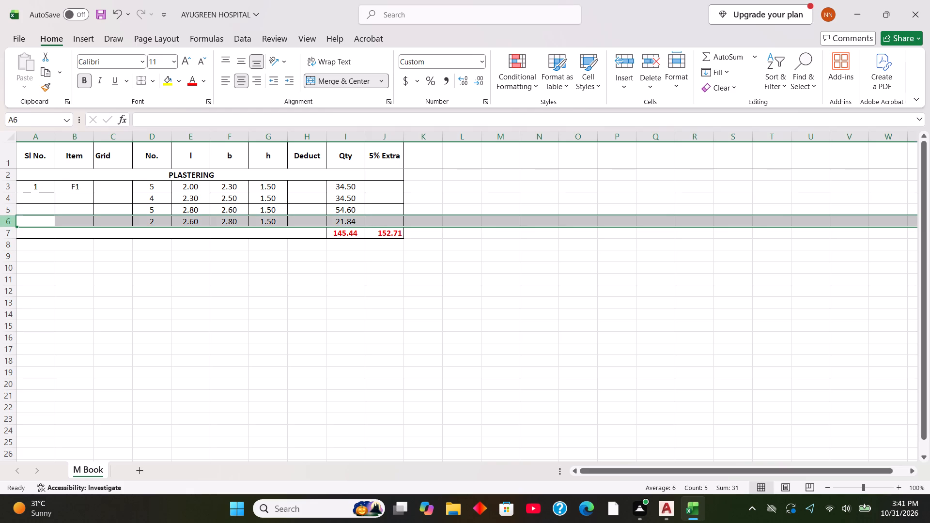
pyautogui.hotkey('ctrl', '+')
pyautogui.hotkey('ctrl', '+')
pyautogui.hotkey('ctrl', '+')
pyautogui.hotkey('ctrl', '+')
pyautogui.hotkey('ctrl', '+')
pyautogui.hotkey('ctrl', '+')
pyautogui.hotkey('ctrl', '+')
pyautogui.hotkey('ctrl', '+')
pyautogui.hotkey('ctrl', '+')
pyautogui.hotkey('ctrl', '+')
pyautogui.hotkey('ctrl', '+')
pyautogui.hotkey('ctrl', '+')
pyautogui.hotkey('ctrl', '+')
pyautogui.hotkey('ctrl', '+')
pyautogui.hotkey('ctrl', '+')
pyautogui.hotkey('ctrl', '+')
pyautogui.hotkey('ctrl', '+')
pyautogui.hotkey('ctrl', '+')
pyautogui.hotkey('ctrl', '+')
pyautogui.hotkey('ctrl', '+')
pyautogui.hotkey('ctrl', '+')
pyautogui.hotkey('ctrl', '+')
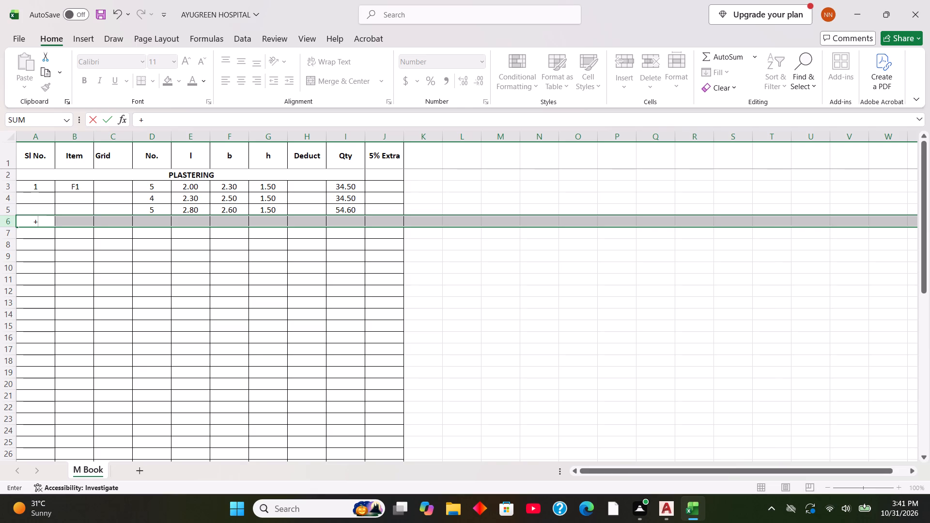
# Clear the stray formula entry from cell A6.
pyautogui.click(83, 190)
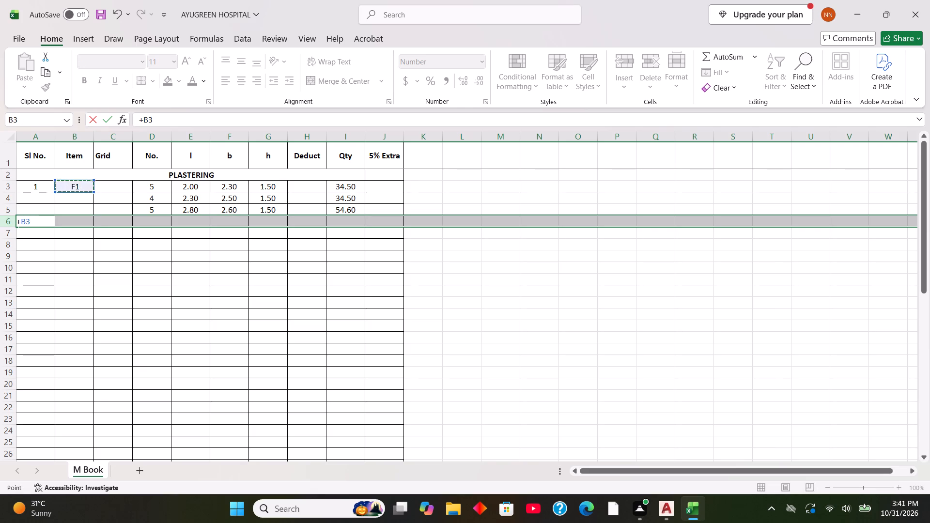
pyautogui.press('BackSpace')
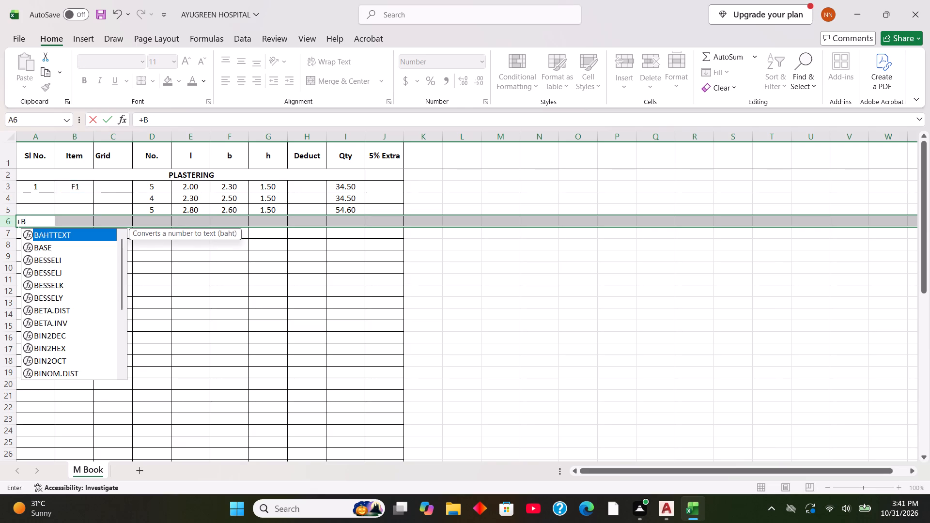
pyautogui.click(223, 325)
pyautogui.click(30, 222)
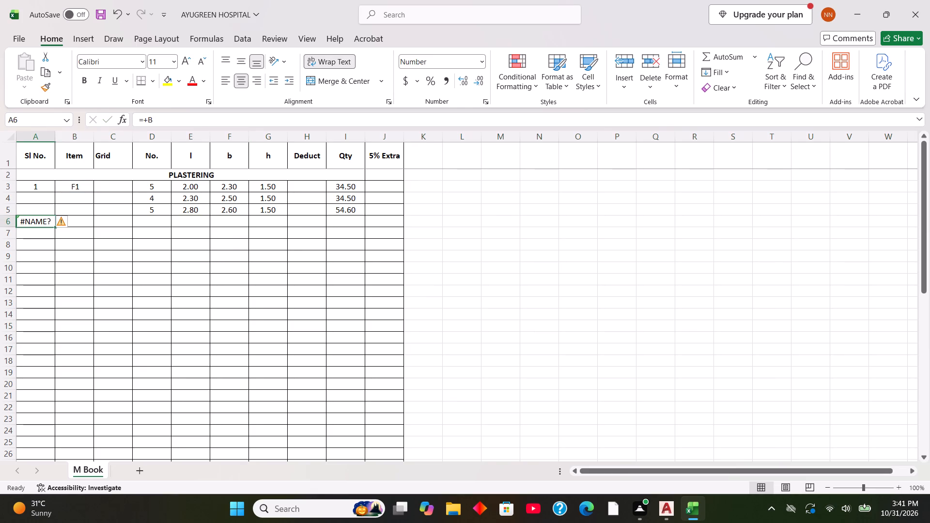
pyautogui.press('Delete')
# Replace the item name in row 3 with LEVEL 1.
pyautogui.click(86, 187)
pyautogui.press('Delete')
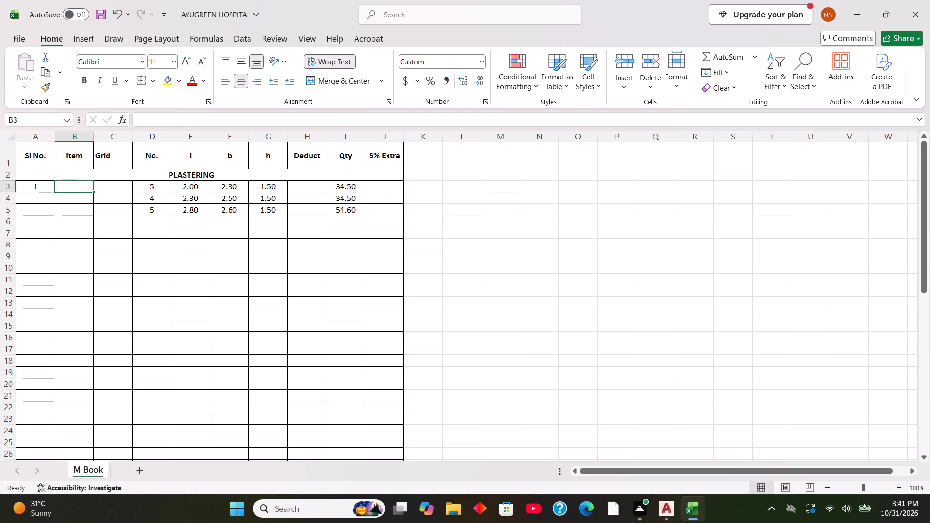
pyautogui.write('LEVEL')
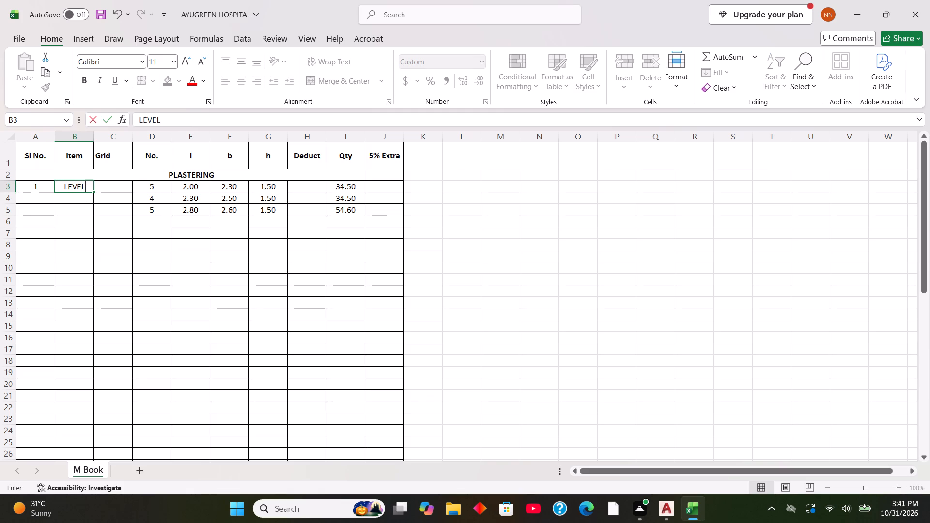
pyautogui.press('space')
pyautogui.press('1')
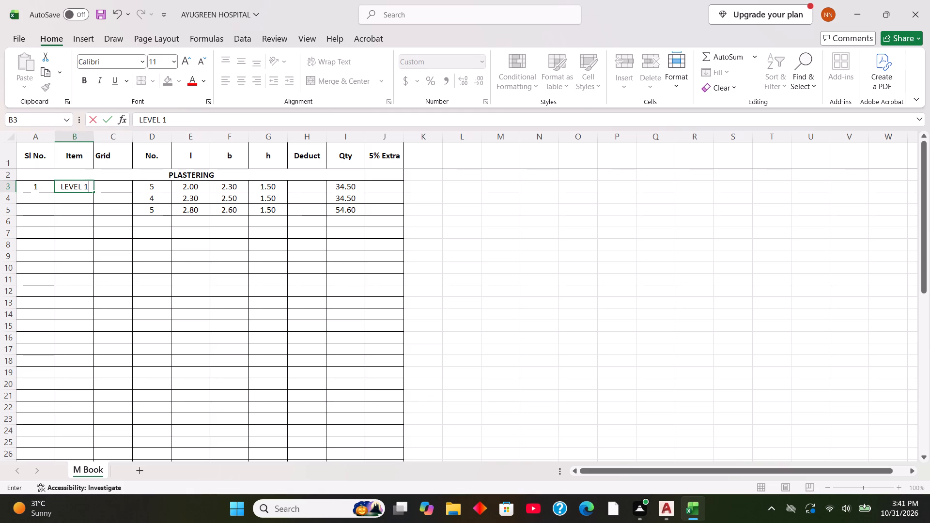
# Clear the sample quantities in the No. column for rows 3 to 5.
pyautogui.click(157, 187)
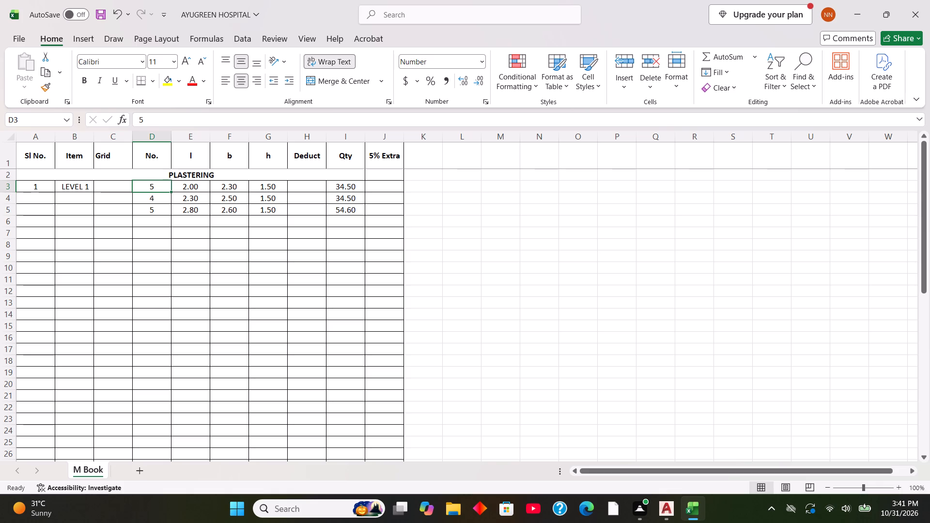
pyautogui.press('Delete')
pyautogui.click(159, 200)
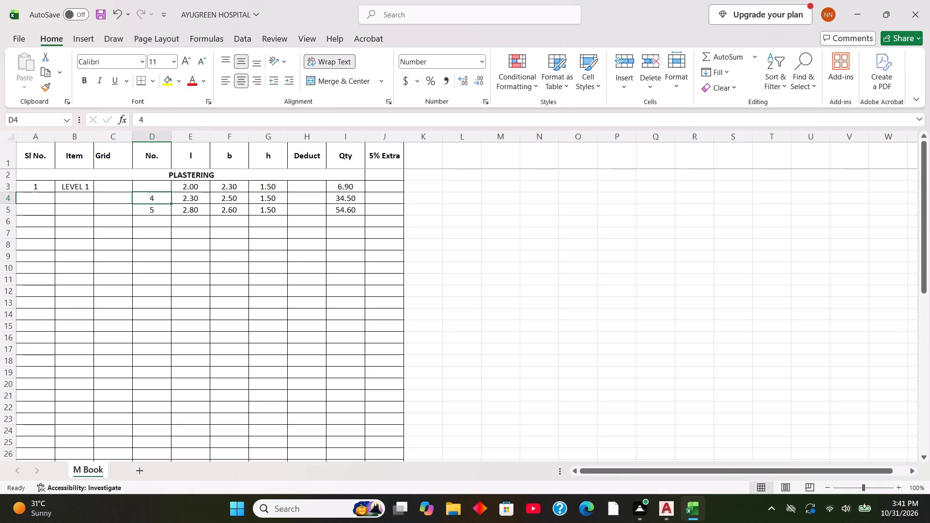
pyautogui.press('Delete')
pyautogui.click(160, 210)
pyautogui.press('Delete')
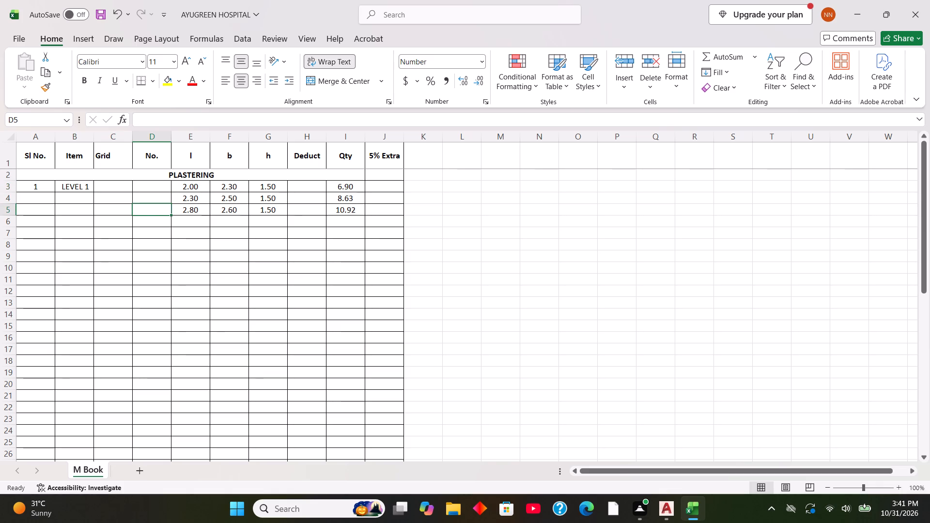
# Clear the LEVEL 1 entry from the Item cell in row 3.
pyautogui.click(88, 188)
pyautogui.press('Delete')
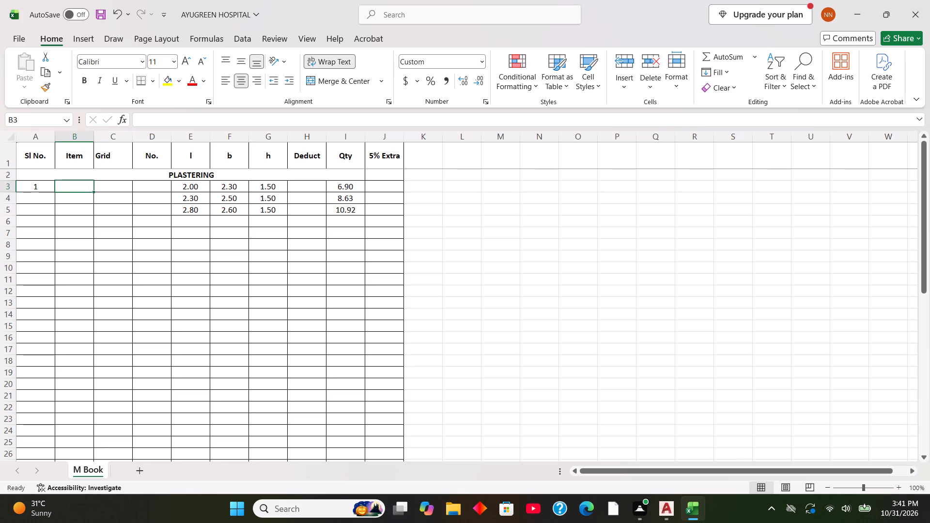
# Extend the merged heading in row 2 so it reads PLASTERING (LEVEL 1).
pyautogui.click(226, 172)
pyautogui.click(226, 172)
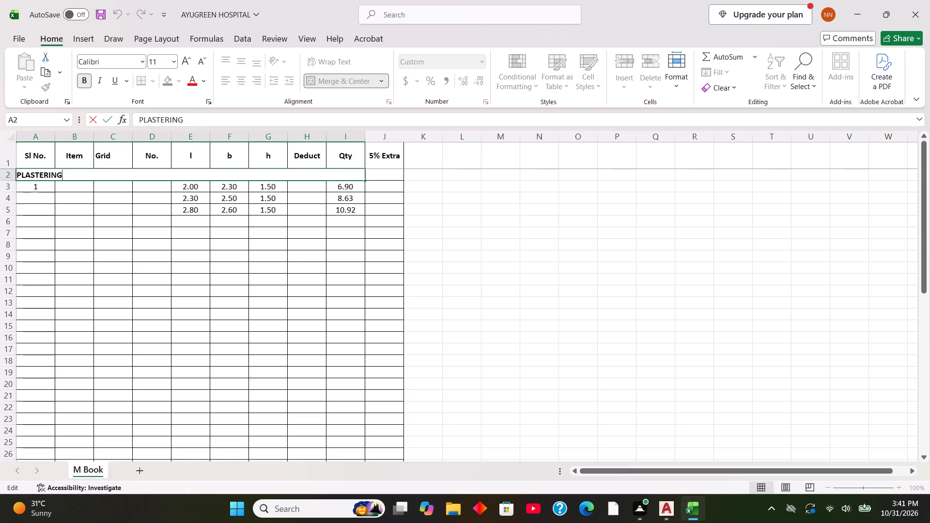
pyautogui.press('space')
pyautogui.write('LE')
pyautogui.press('BackSpace')
pyautogui.press('BackSpace')
pyautogui.hotkey('shift', '(')
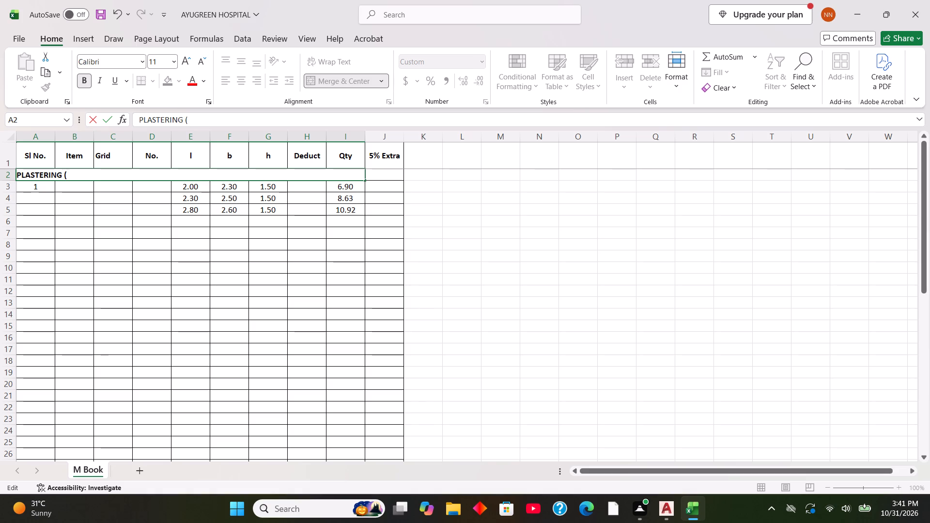
pyautogui.write('LEVEL')
pyautogui.press('space')
pyautogui.write('1/0')
pyautogui.press('BackSpace')
pyautogui.press('BackSpace')
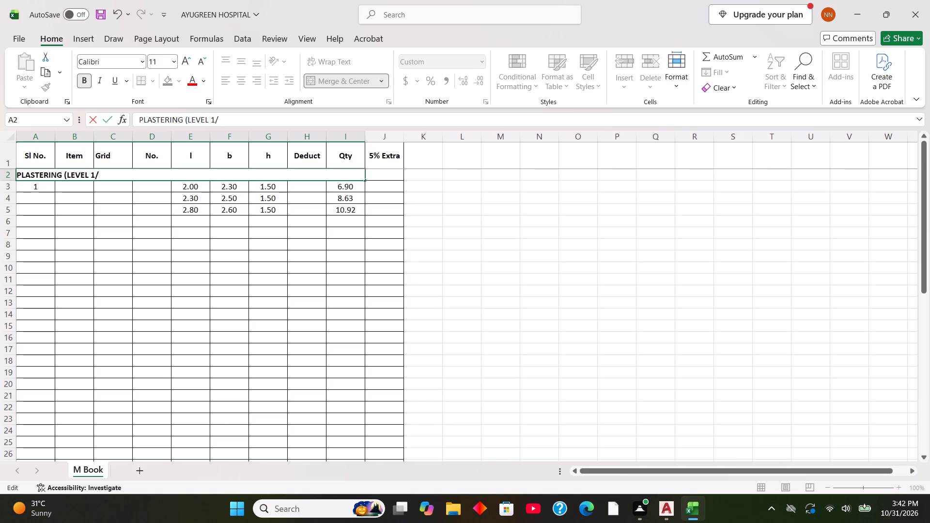
pyautogui.hotkey('shift', ')')
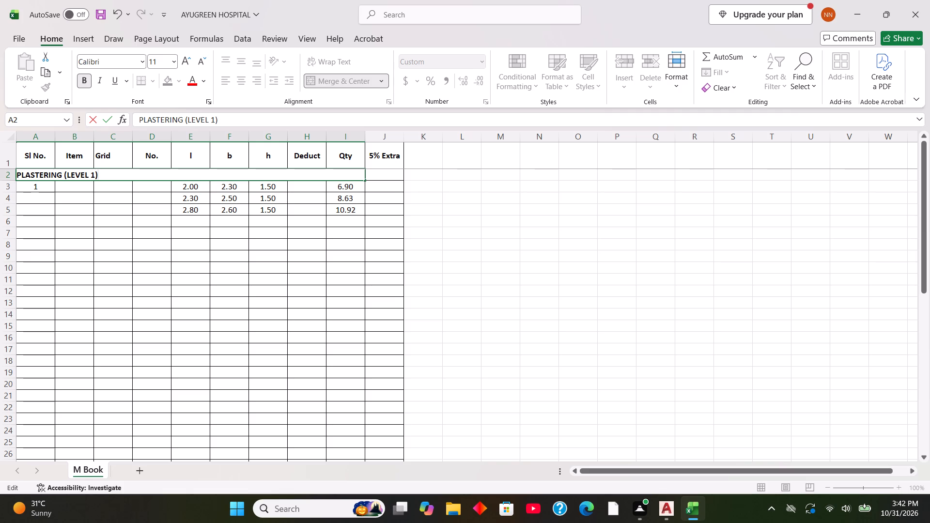
pyautogui.click(208, 272)
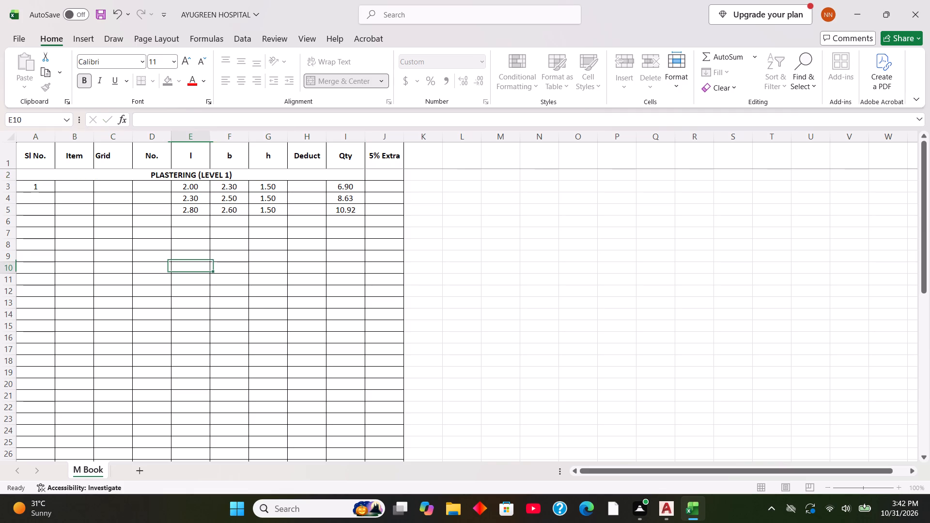
# Switch to the AutoCAD construction drawing and shrink both windows so the Level 1 plan sits beside the Excel measurement sheet.
pyautogui.click(66, 187)
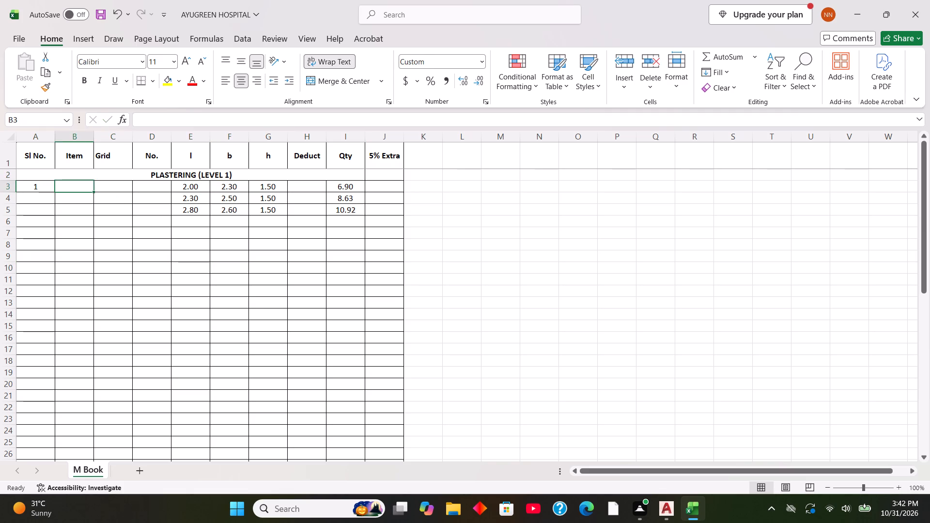
pyautogui.click(893, 16)
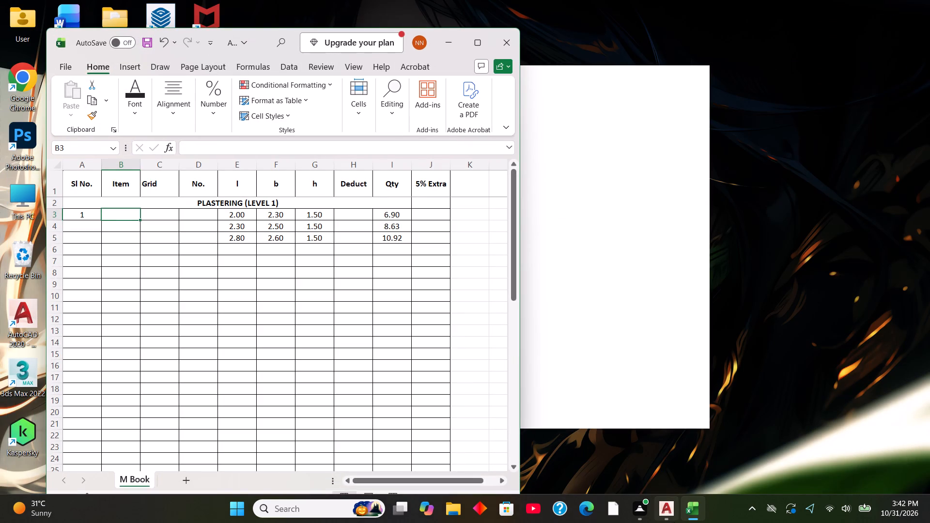
pyautogui.click(673, 511)
pyautogui.scroll(-2, 817, 409)
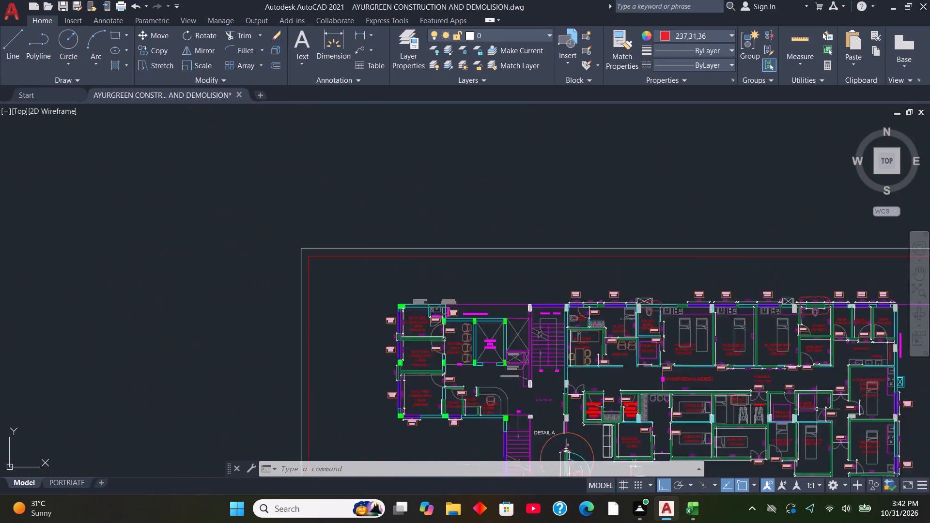
pyautogui.scroll(-6, 817, 409)
pyautogui.scroll(5, 832, 313)
pyautogui.scroll(-2, 804, 305)
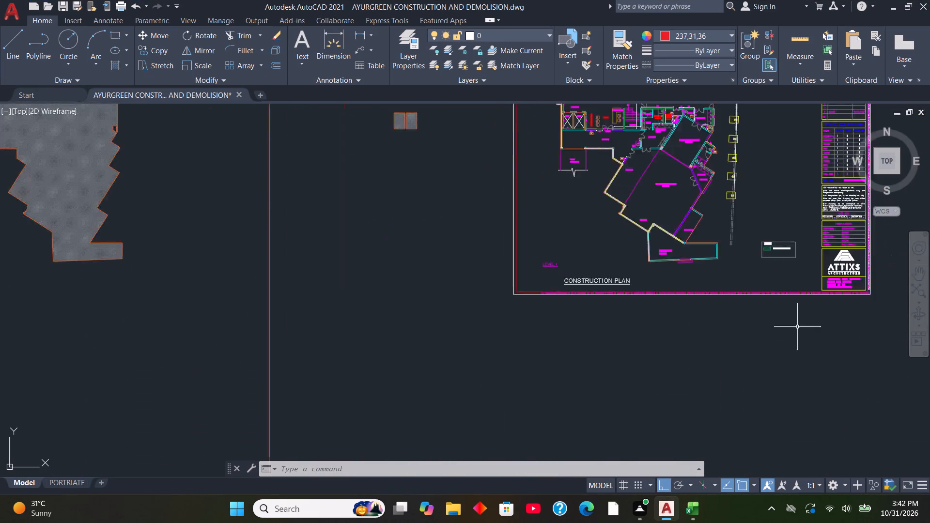
pyautogui.scroll(3, 726, 214)
pyautogui.scroll(1, 703, 172)
pyautogui.scroll(-2, 714, 225)
pyautogui.scroll(2, 597, 155)
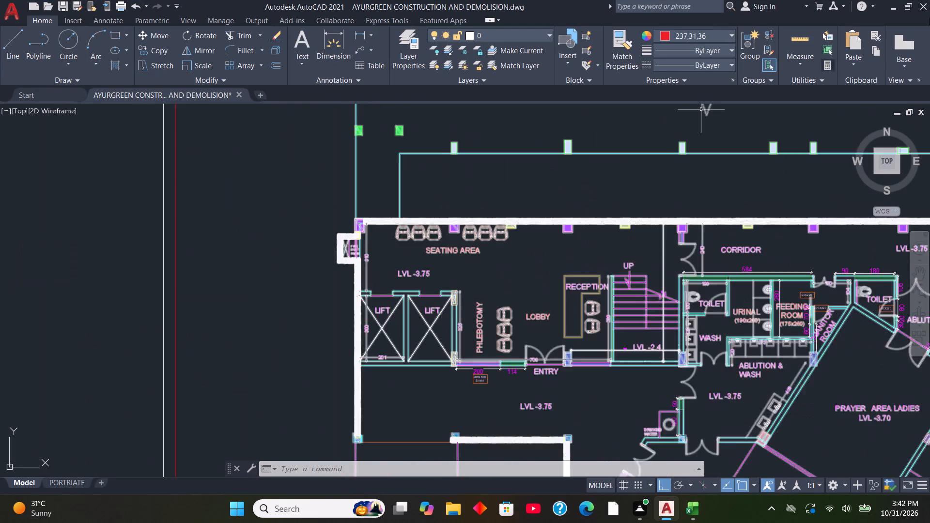
pyautogui.click(909, 4)
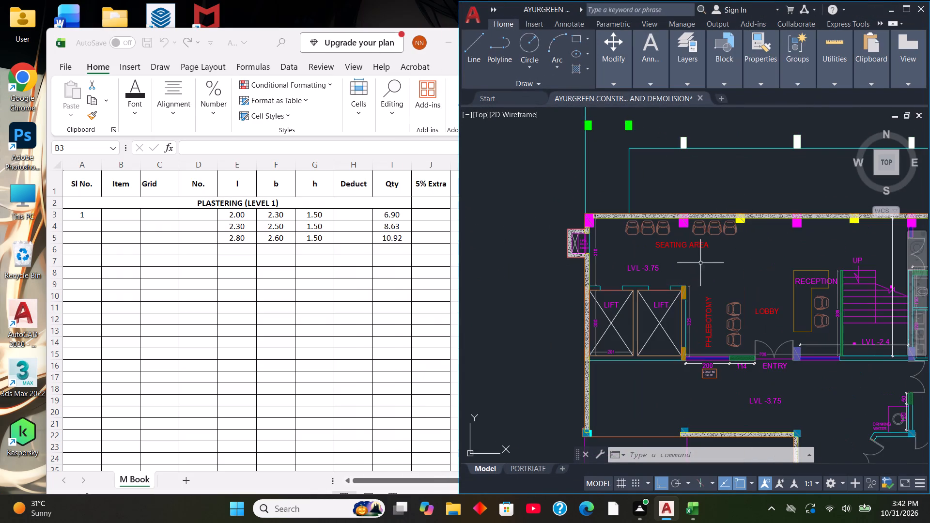
# Examine the Level 1 construction plan's rooms and walls, from the seating area and lobby to the toilets and ladies' prayer area.
pyautogui.scroll(1, 700, 262)
pyautogui.scroll(-1, 642, 261)
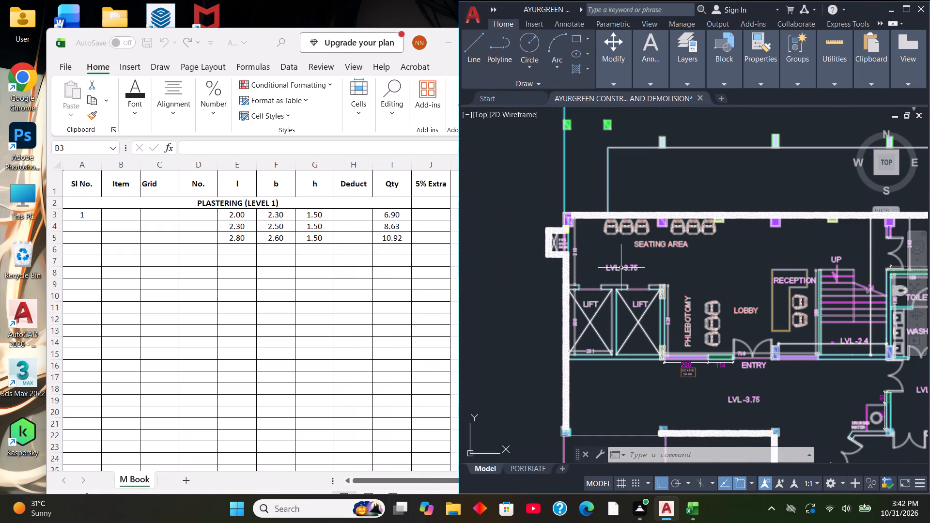
pyautogui.scroll(-2, 620, 268)
pyautogui.scroll(1, 739, 281)
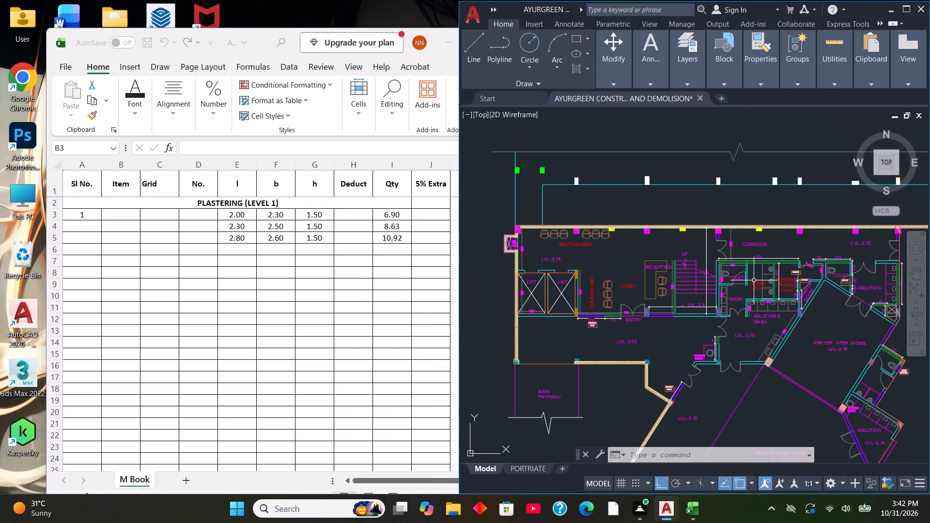
pyautogui.scroll(2, 511, 266)
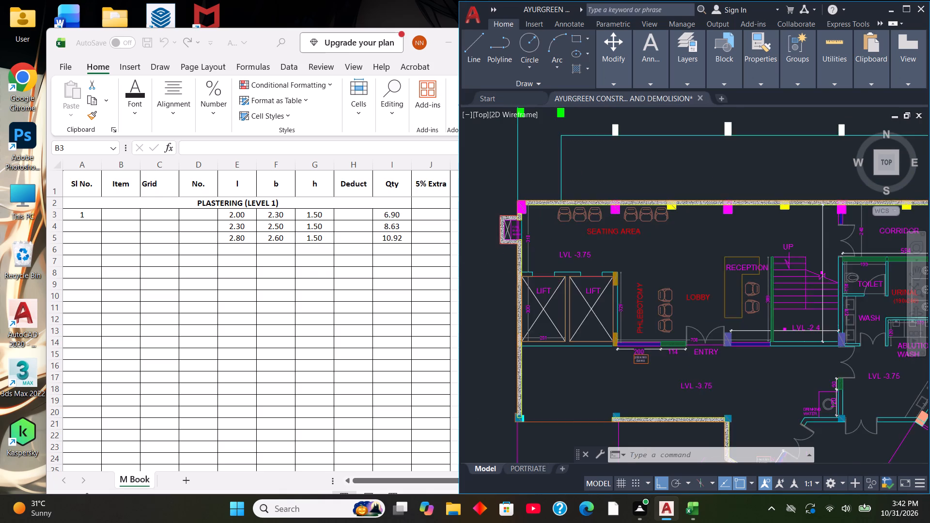
pyautogui.scroll(2, 511, 266)
pyautogui.scroll(-3, 511, 266)
pyautogui.scroll(1, 480, 252)
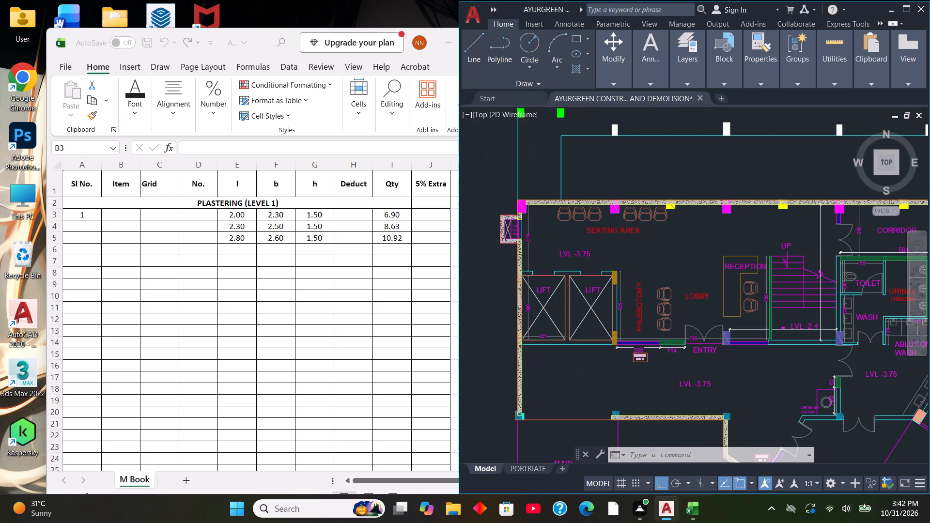
pyautogui.scroll(-2, 480, 252)
pyautogui.scroll(-1, 545, 231)
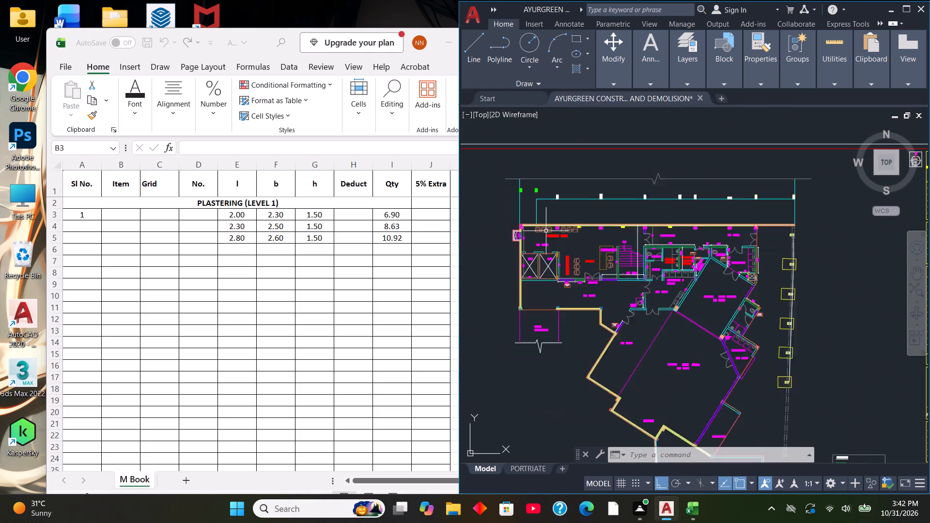
pyautogui.scroll(2, 725, 235)
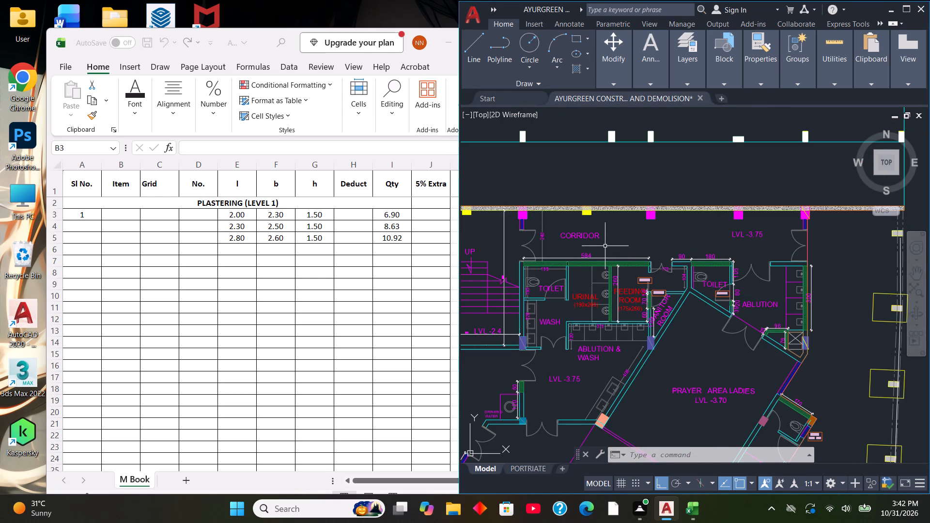
pyautogui.scroll(-1, 605, 246)
pyautogui.scroll(3, 674, 377)
pyautogui.scroll(-1, 672, 375)
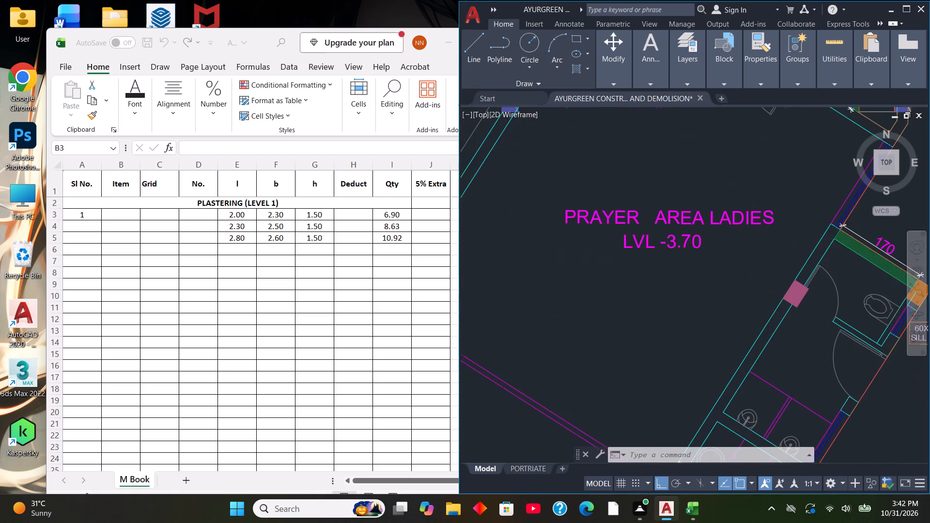
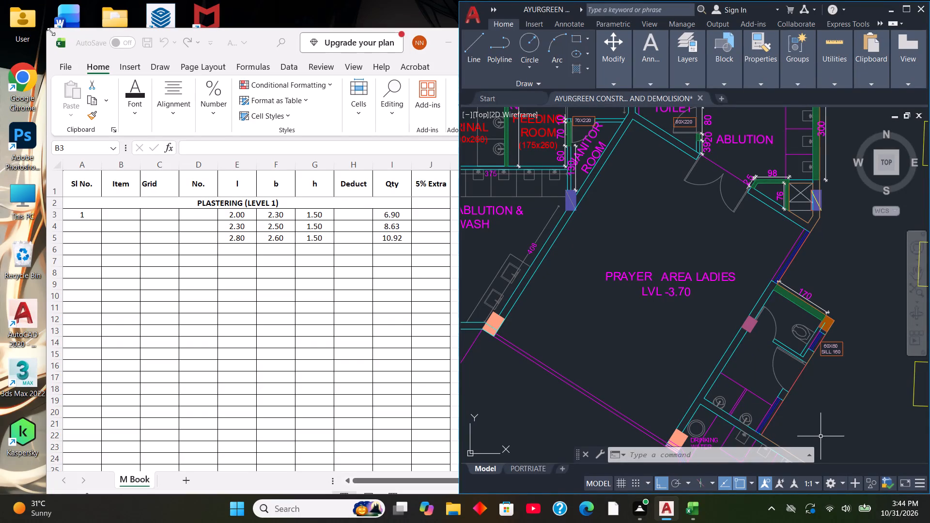
# Move and resize the Excel window so the measurement sheet fills the space beside the AutoCAD plan without overlapping it.
pyautogui.moveTo(45, 68); pyautogui.dragTo(0, 86)
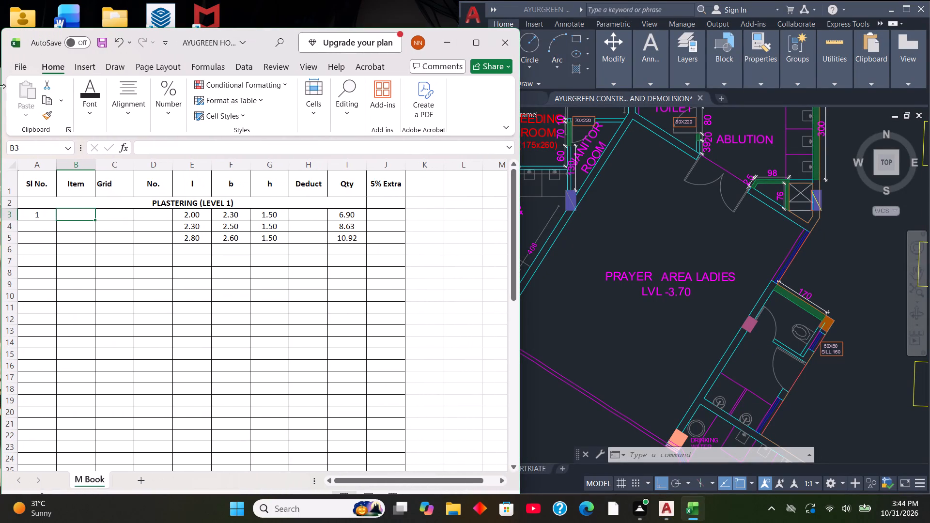
pyautogui.moveTo(0, 86); pyautogui.dragTo(0, 87)
pyautogui.moveTo(258, 28); pyautogui.dragTo(250, 0)
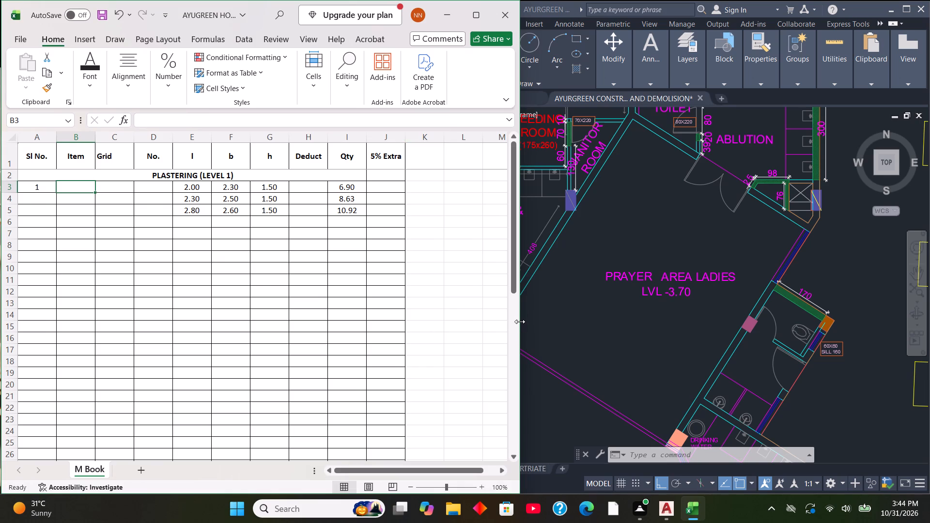
pyautogui.moveTo(520, 322); pyautogui.dragTo(439, 308)
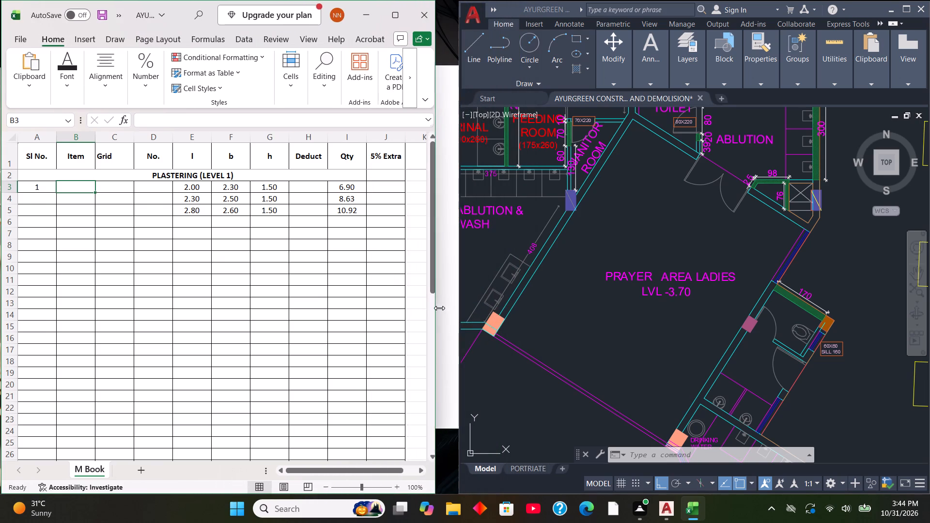
pyautogui.moveTo(439, 308); pyautogui.dragTo(459, 318)
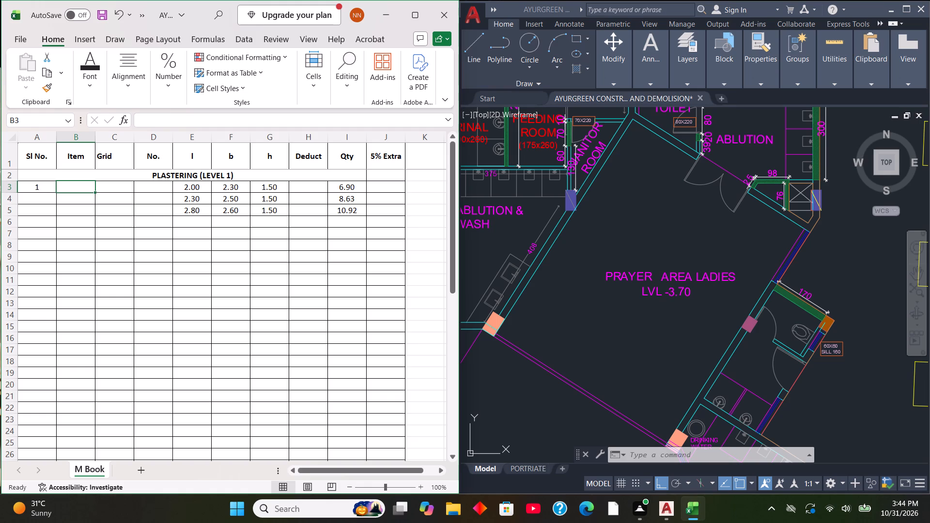
# Enter PRAYER AREA LADIES as the Item for Sl No. 1 in row 3.
pyautogui.press('p')
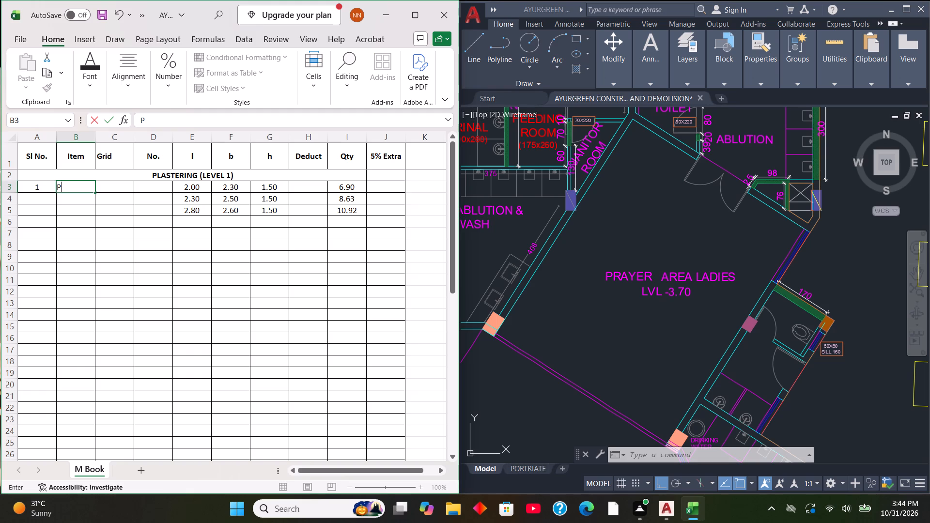
pyautogui.write('RA')
pyautogui.press('t')
pyautogui.press('BackSpace')
pyautogui.write('YER')
pyautogui.press('space')
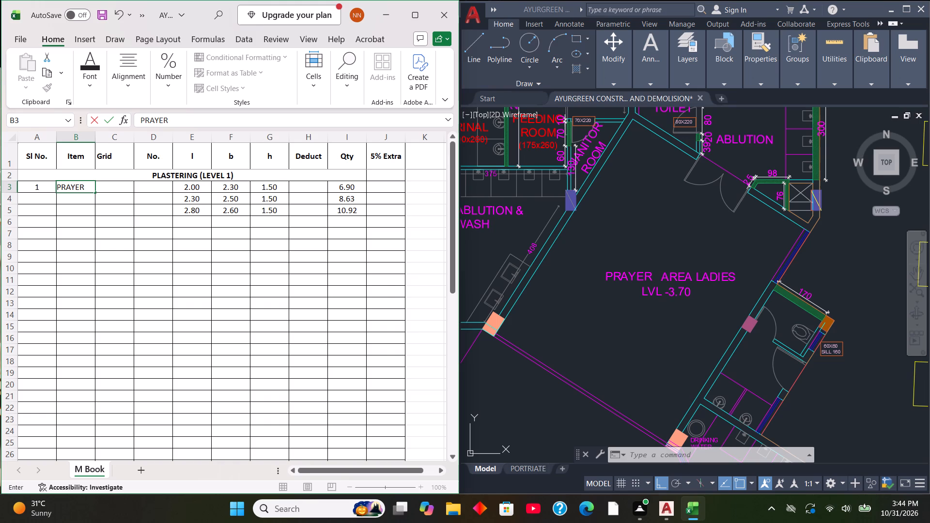
pyautogui.write('AREA')
pyautogui.press('space')
pyautogui.write('LADIES')
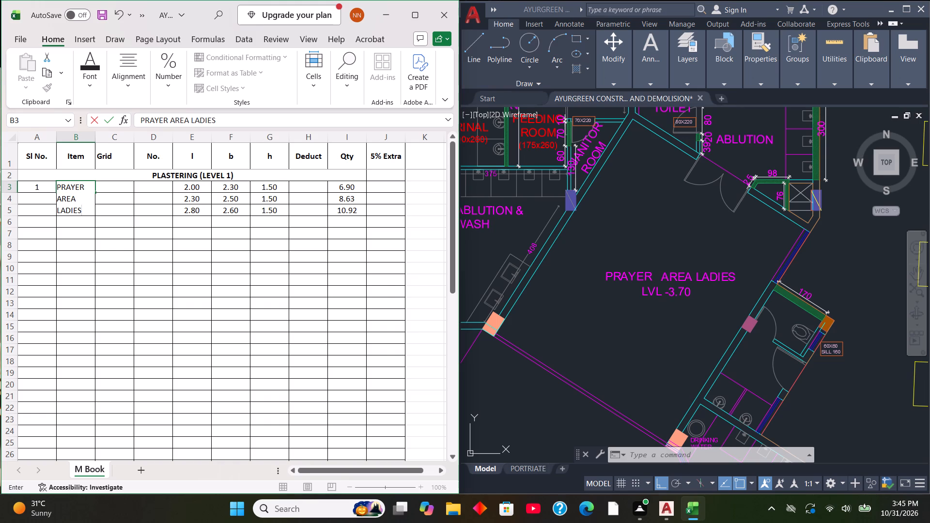
# Widen the Item column so PRAYER AREA fits on one line with LADIES below it.
pyautogui.click(93, 138)
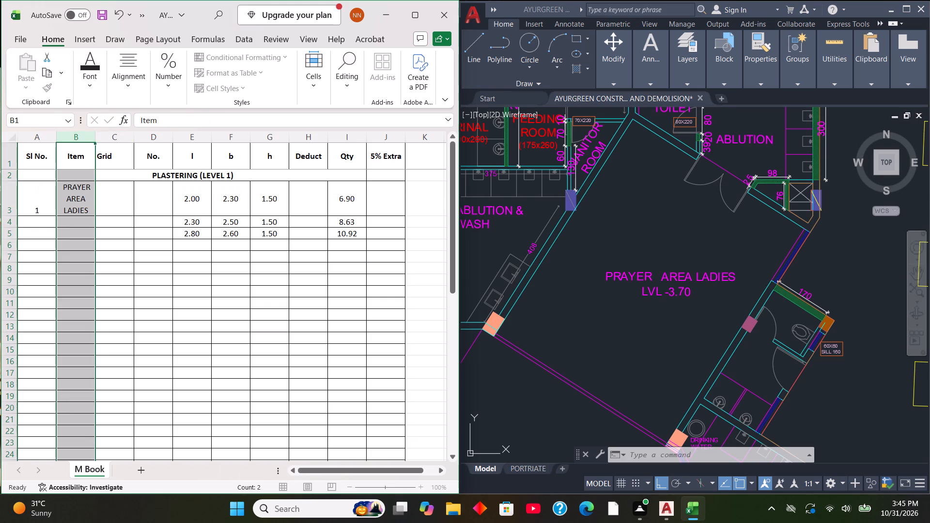
pyautogui.moveTo(94, 138); pyautogui.dragTo(112, 141)
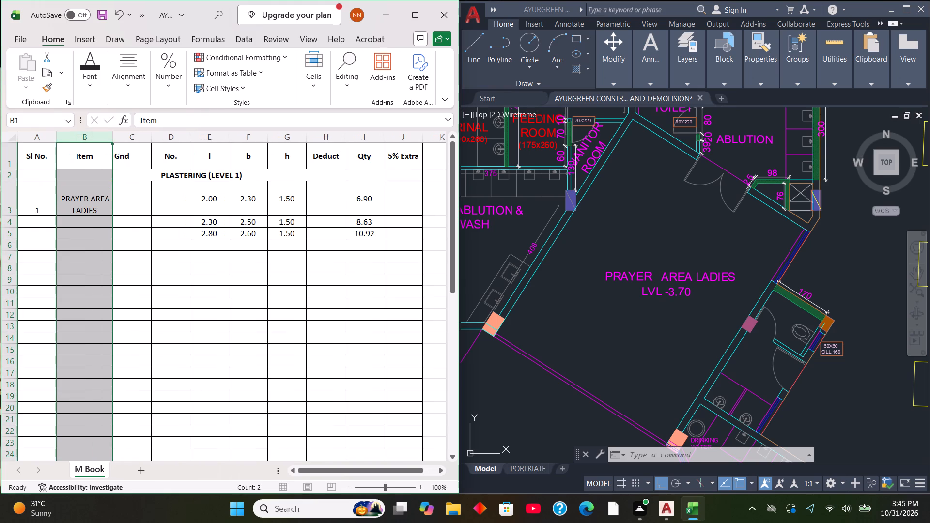
pyautogui.click(146, 205)
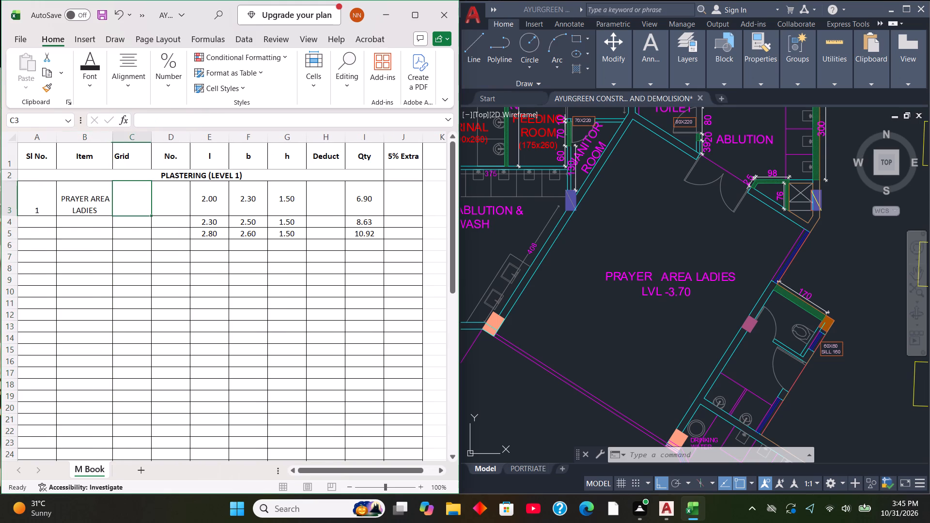
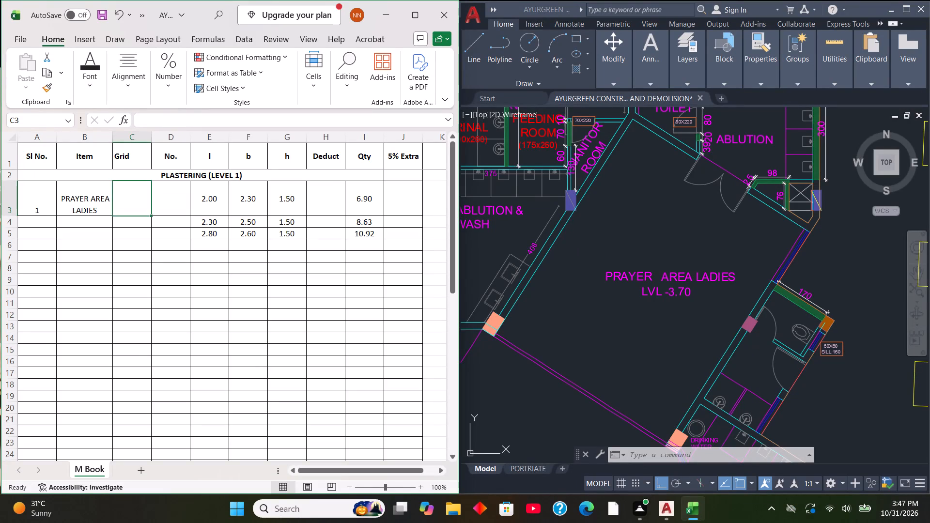
# Fill in row 3 for the ladies' prayer area with S-E WALL as the Grid and 1 as the No.
pyautogui.press('s')
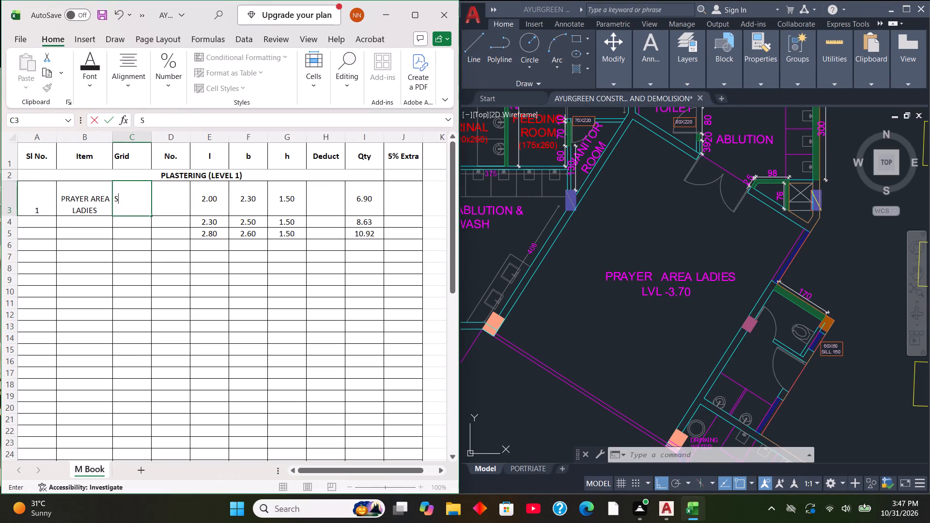
pyautogui.write('-E')
pyautogui.press('space')
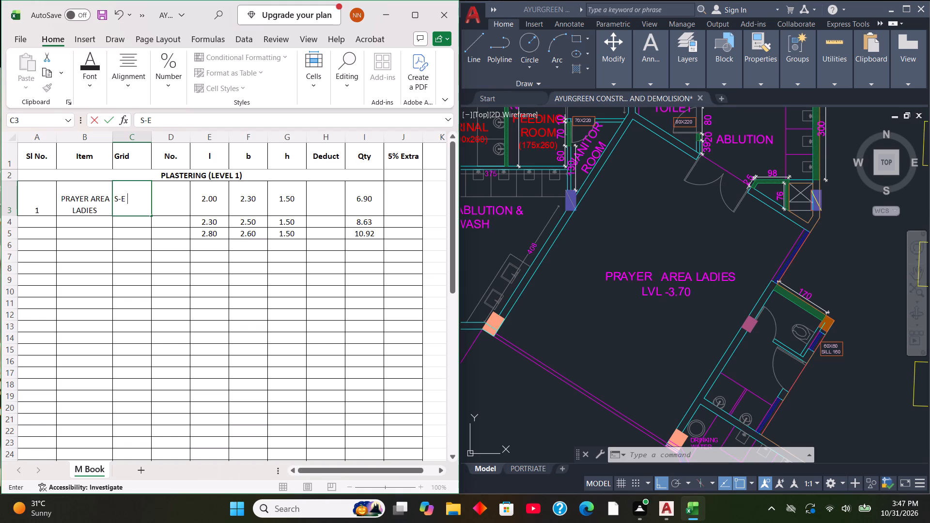
pyautogui.write('WALL')
pyautogui.click(184, 205)
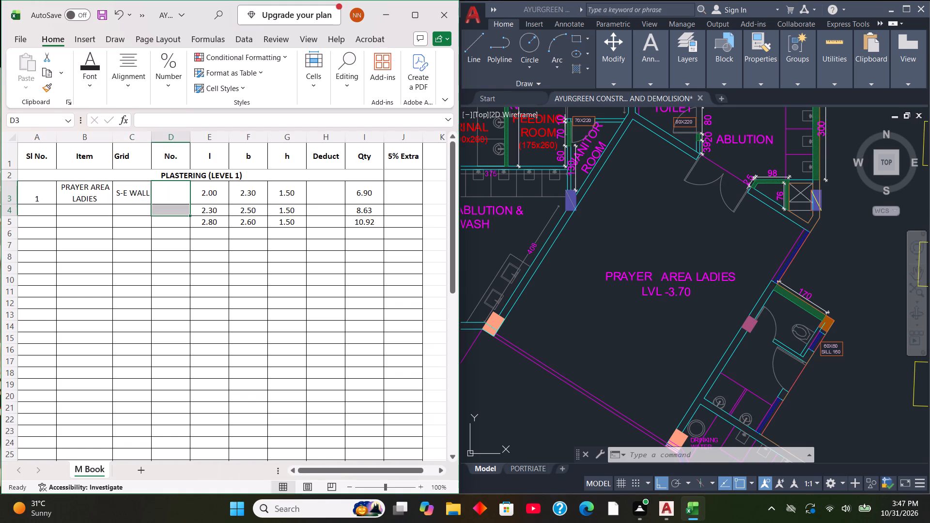
pyautogui.press('1')
pyautogui.press('Right')
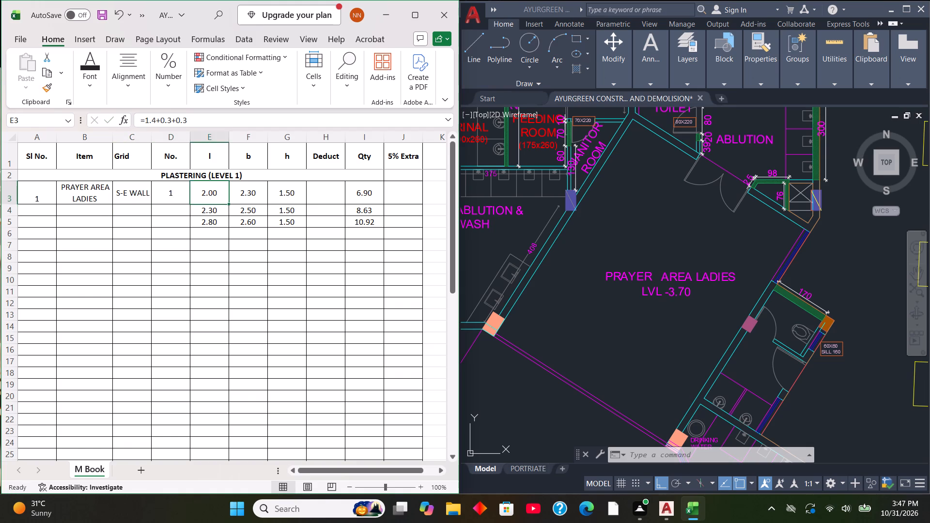
# Clear the existing l, b and h values from row 3 of the measurement sheet.
pyautogui.press('BackSpace')
pyautogui.click(244, 190)
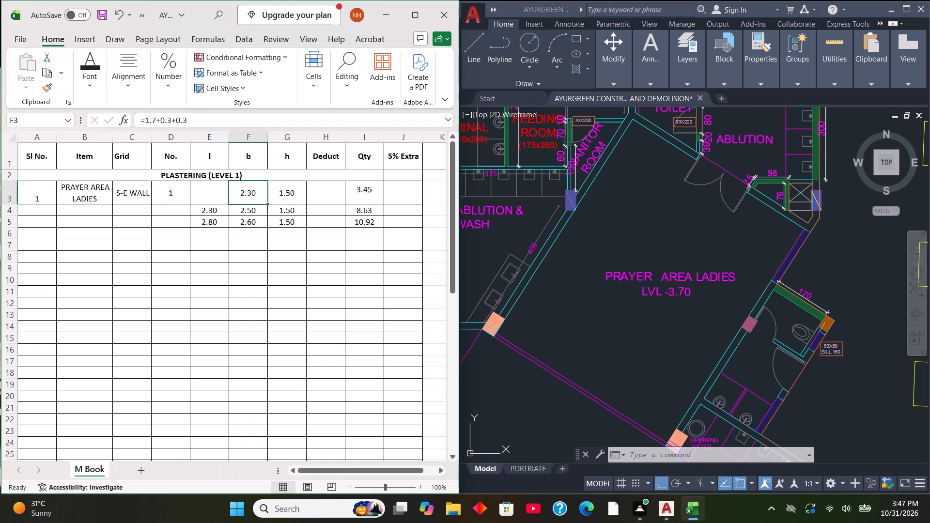
pyautogui.press('BackSpace')
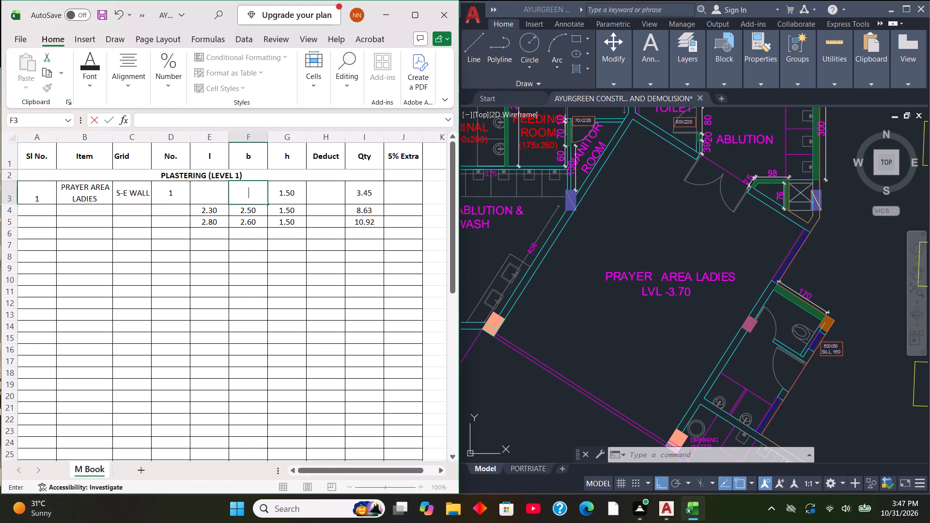
pyautogui.click(288, 197)
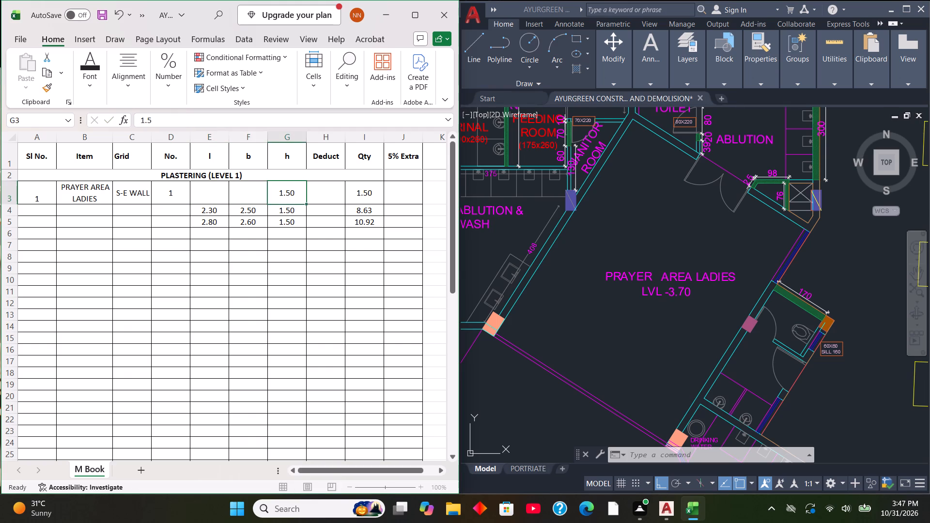
pyautogui.press('Delete')
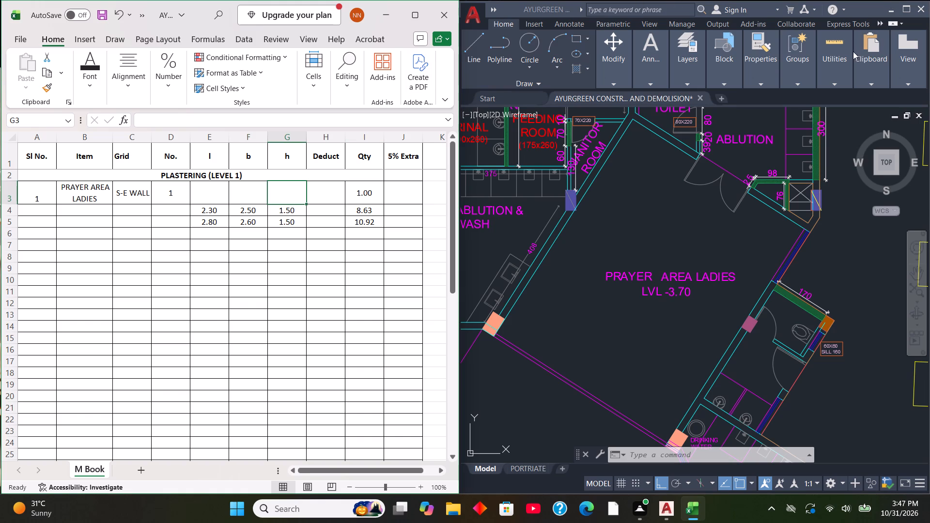
# Switch to the AutoCAD plan and measure the ladies' prayer area's south-east wall from its upper inner corner to the salmon column by the drinking water point.
pyautogui.click(838, 72)
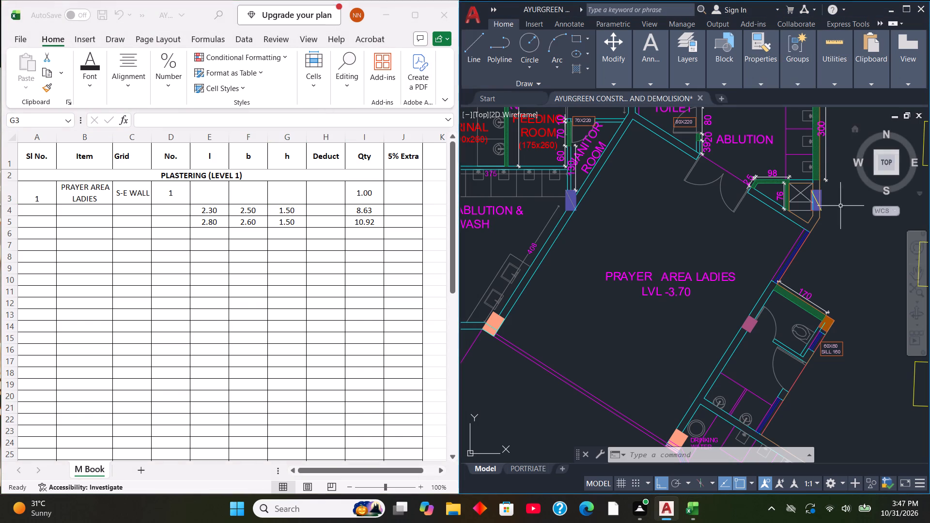
pyautogui.scroll(4, 797, 254)
pyautogui.scroll(-2, 795, 211)
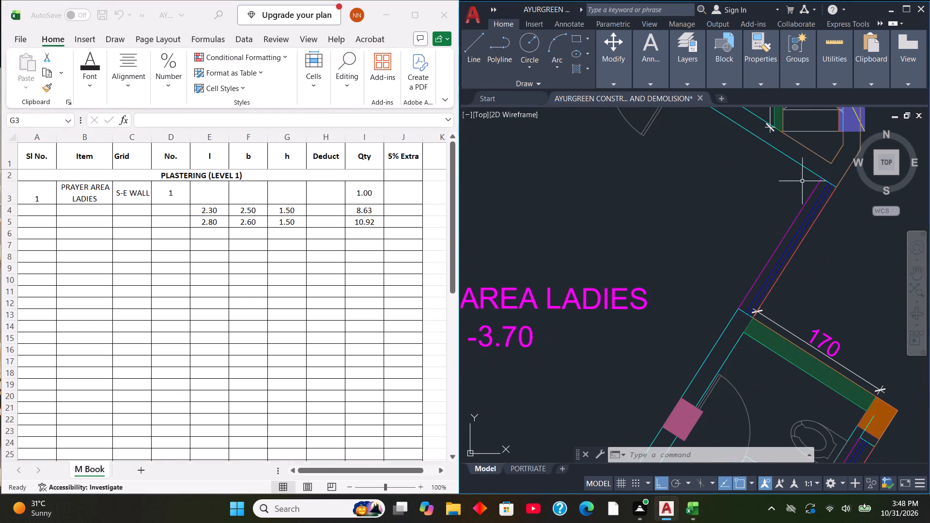
pyautogui.click(837, 63)
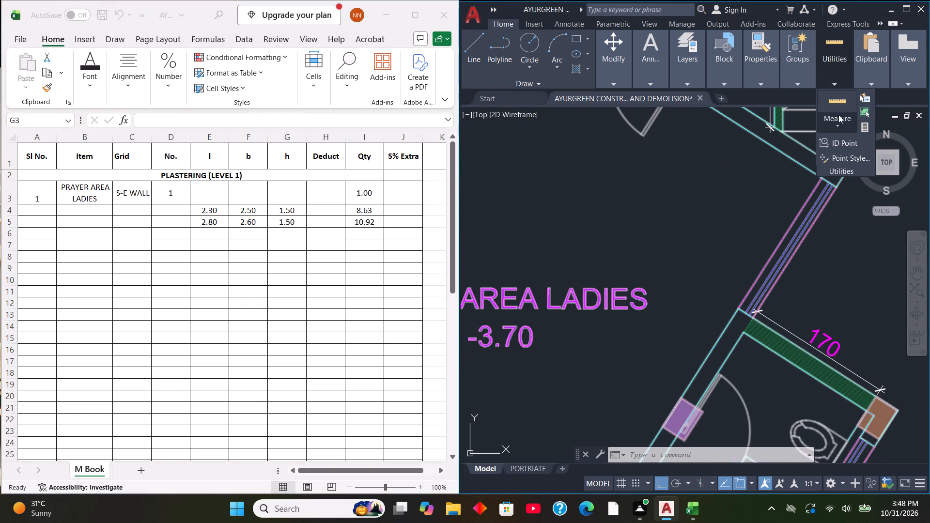
pyautogui.click(838, 126)
pyautogui.click(836, 171)
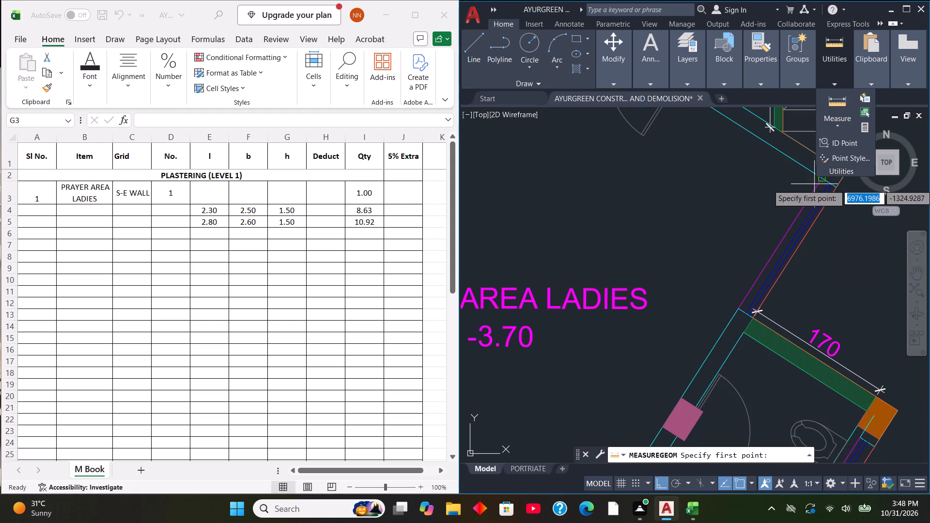
pyautogui.click(822, 180)
pyautogui.scroll(-3, 811, 177)
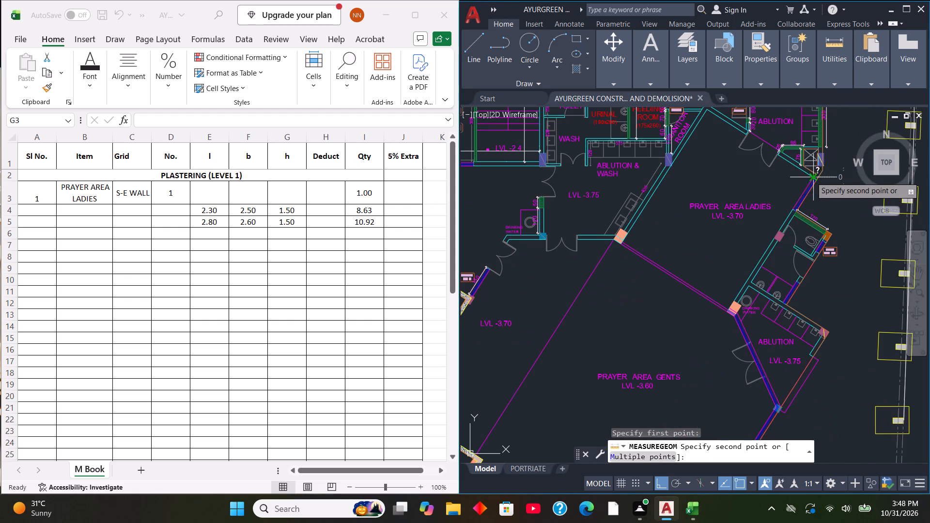
pyautogui.scroll(3, 749, 297)
pyautogui.scroll(3, 667, 353)
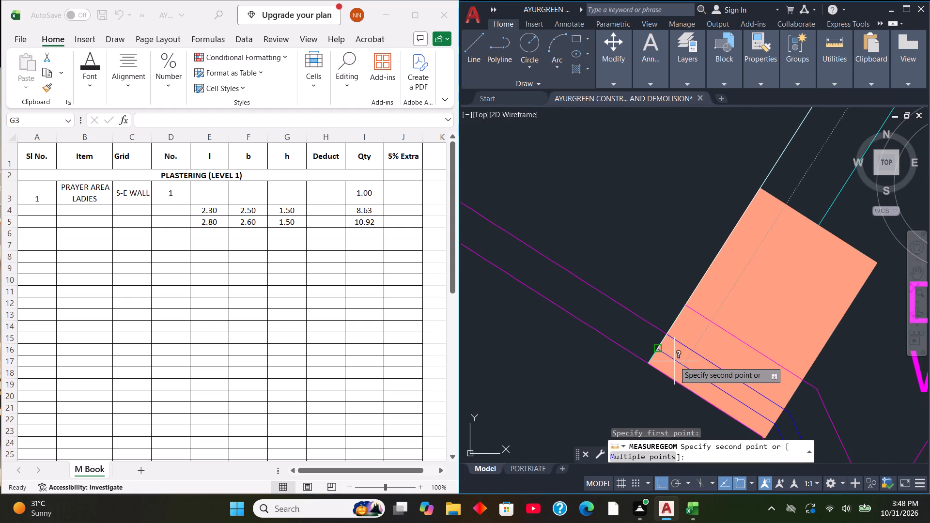
pyautogui.click(670, 334)
pyautogui.scroll(-3, 651, 309)
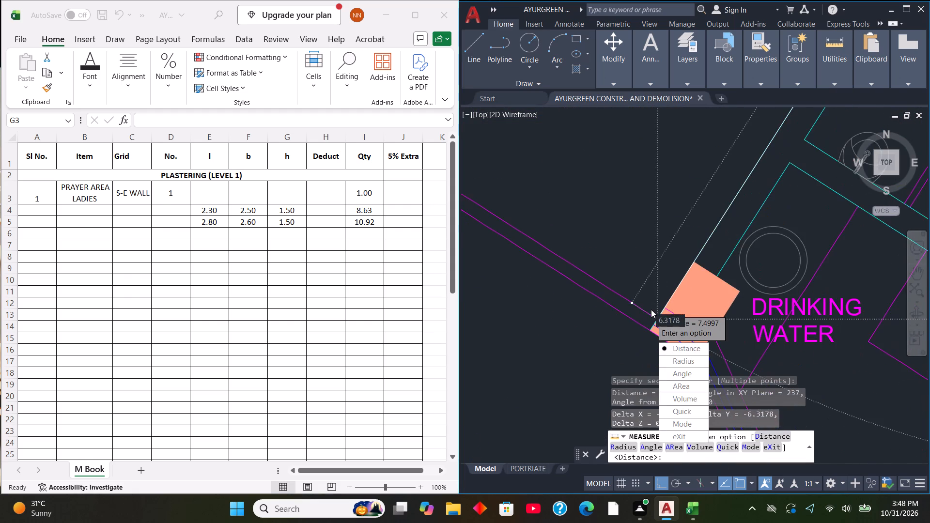
pyautogui.scroll(-3, 651, 311)
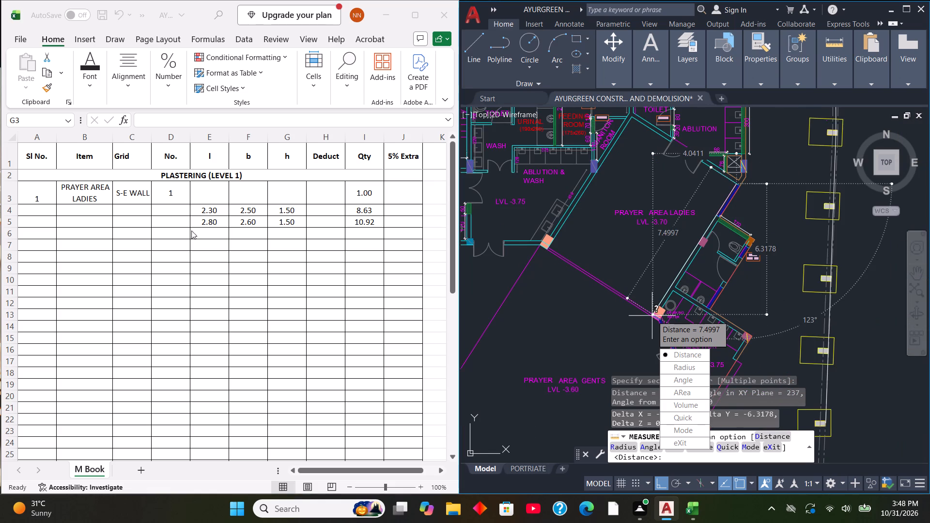
# Back in the Excel sheet, enter 7.49 as the length and 3.48 as the height of the S-E WALL in row 3.
pyautogui.click(211, 195)
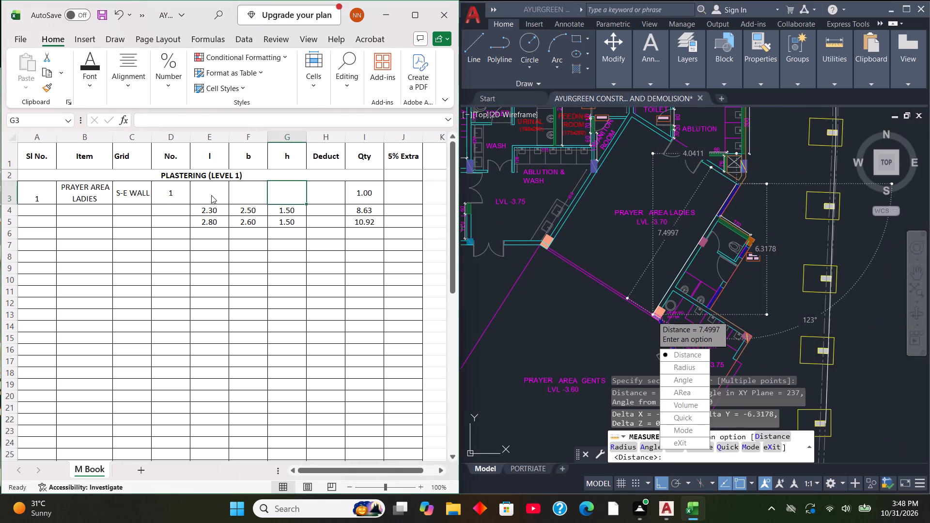
pyautogui.click(206, 196)
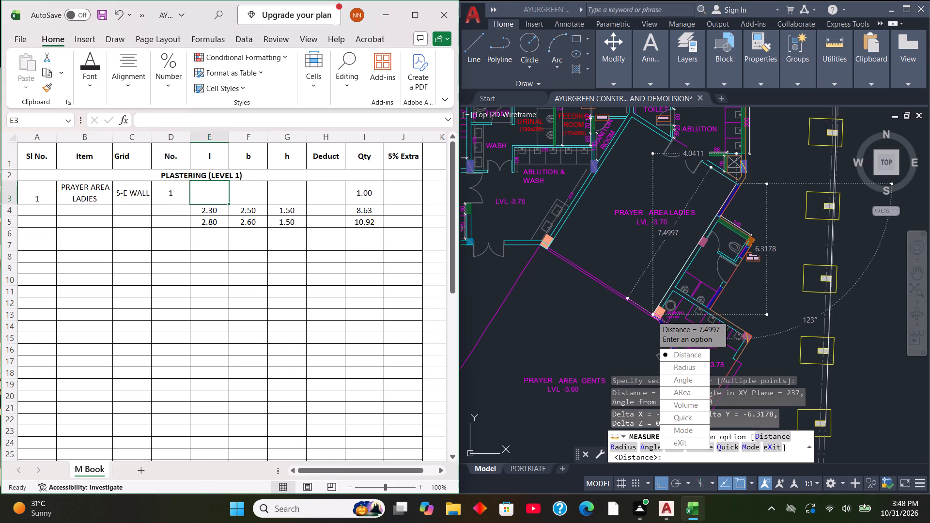
pyautogui.write('7.4')
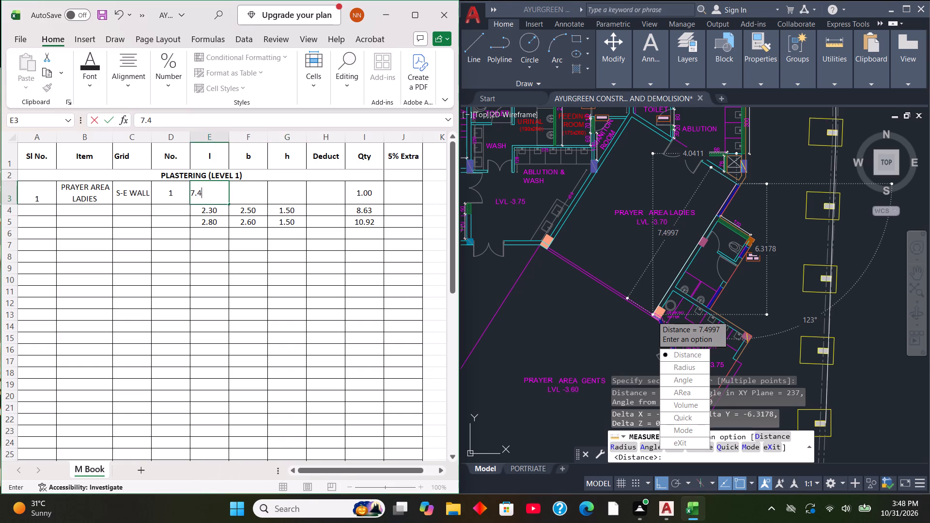
pyautogui.press('9')
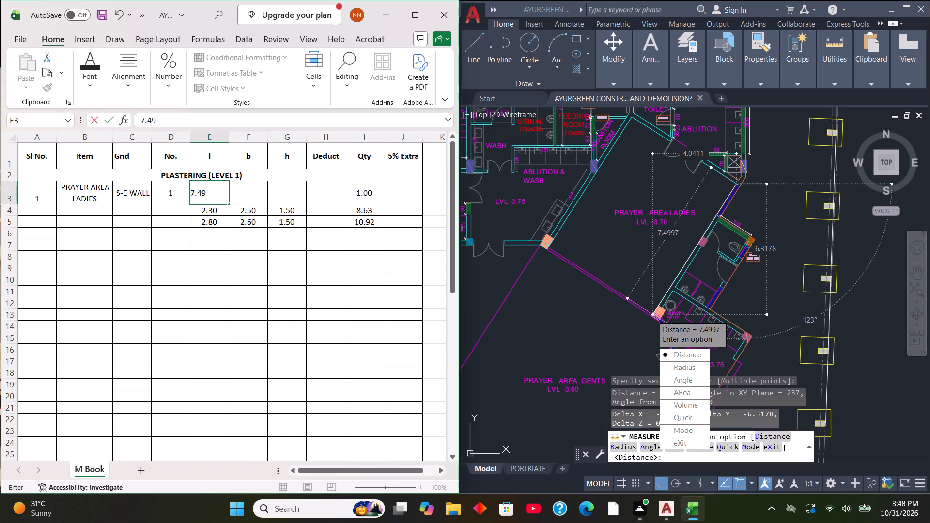
pyautogui.click(286, 192)
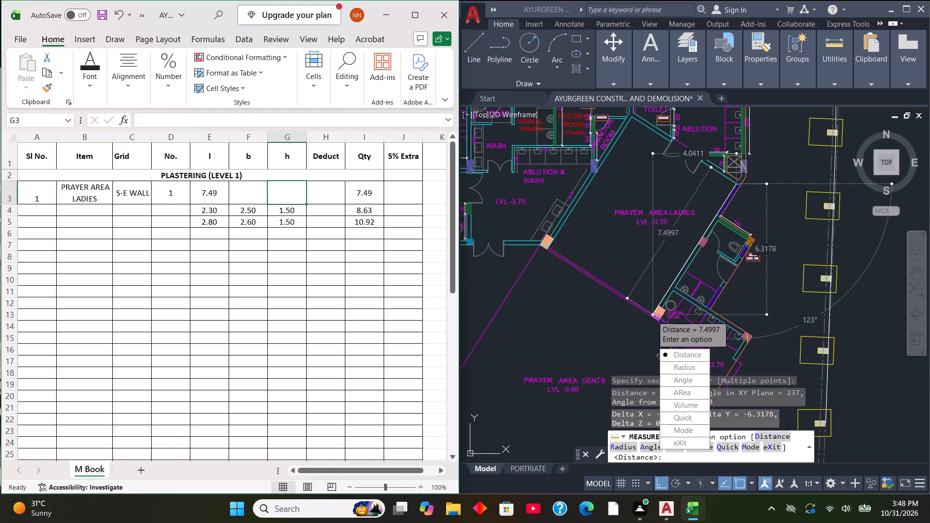
pyautogui.write('3.48')
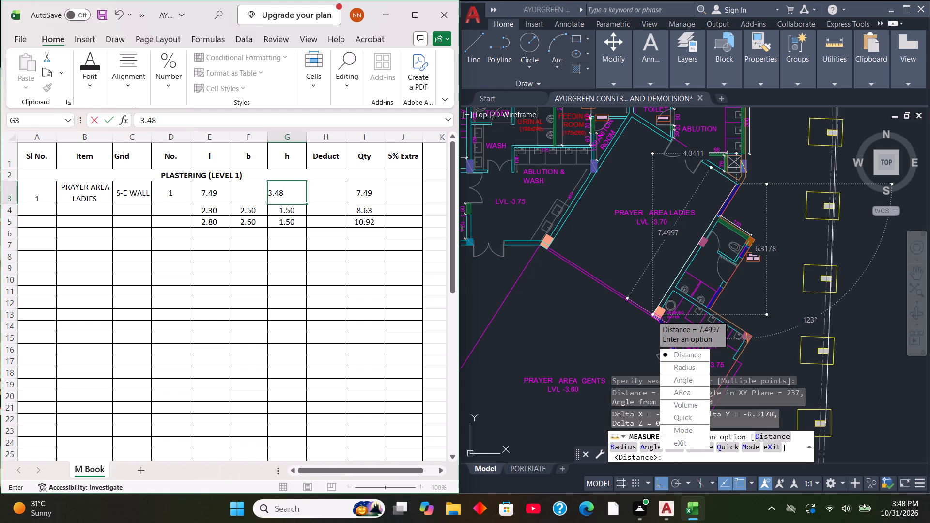
pyautogui.click(141, 211)
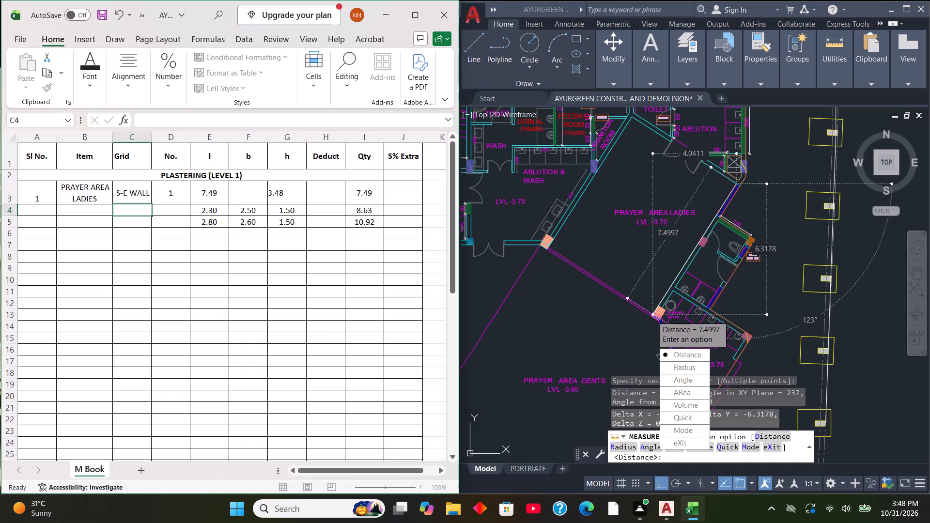
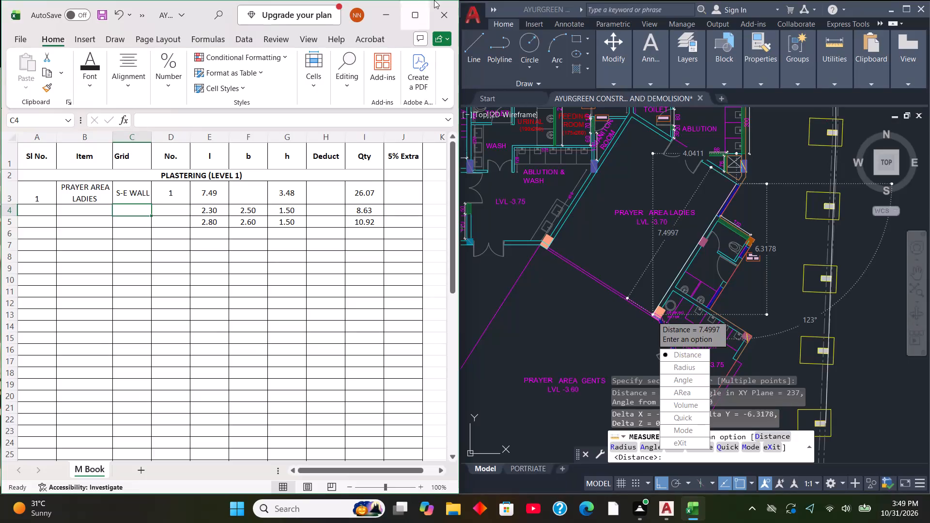
# Switch to the AutoCAD plan, end the active measurement and examine the walls enclosing the ladies' prayer area.
pyautogui.click(717, 242)
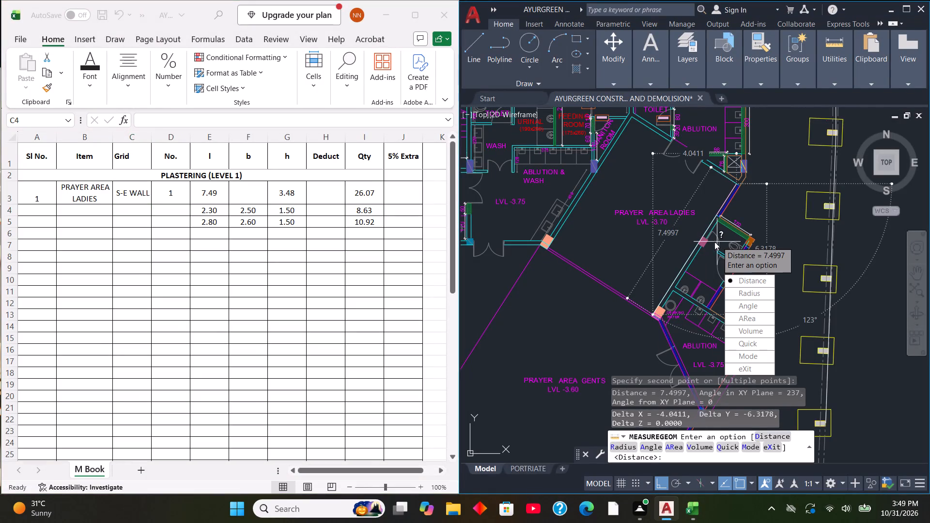
pyautogui.press('Escape')
pyautogui.press('Escape')
pyautogui.press('Escape')
pyautogui.scroll(-1, 593, 244)
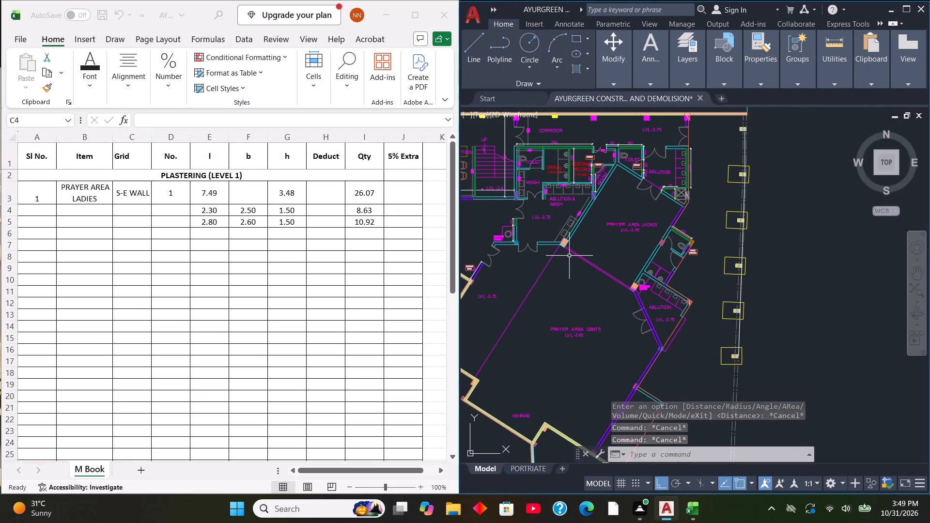
pyautogui.scroll(1, 129, 197)
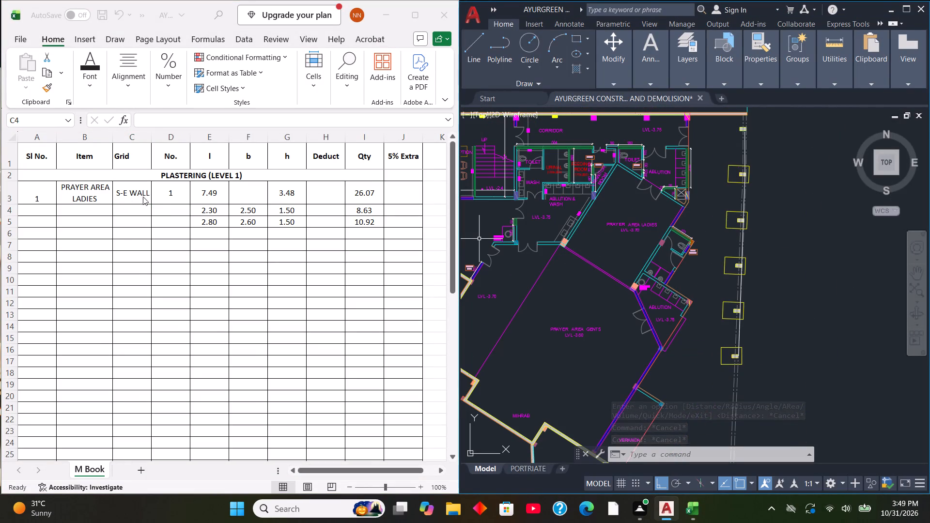
pyautogui.scroll(2, 247, 191)
pyautogui.scroll(1, 405, 236)
pyautogui.scroll(3, 537, 246)
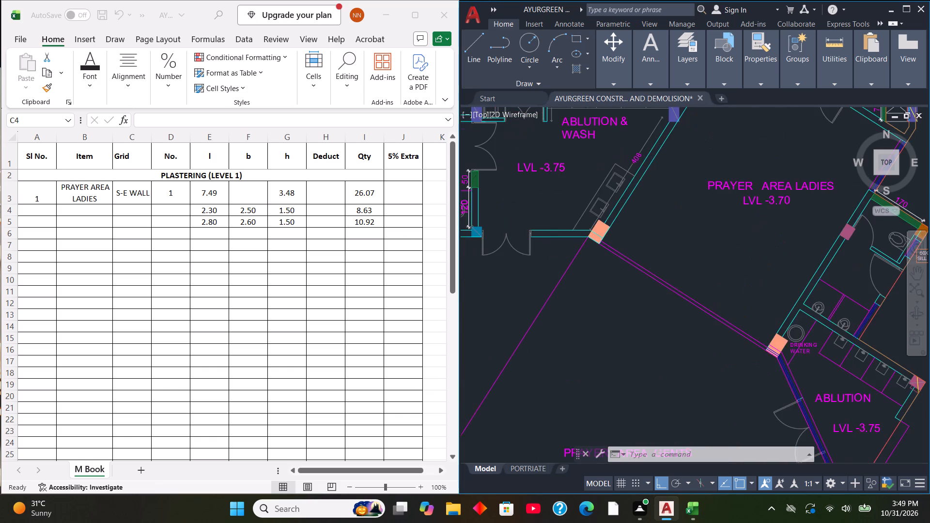
pyautogui.scroll(-3, 473, 269)
pyautogui.scroll(2, 569, 167)
pyautogui.scroll(-1, 589, 193)
pyautogui.scroll(1, 552, 301)
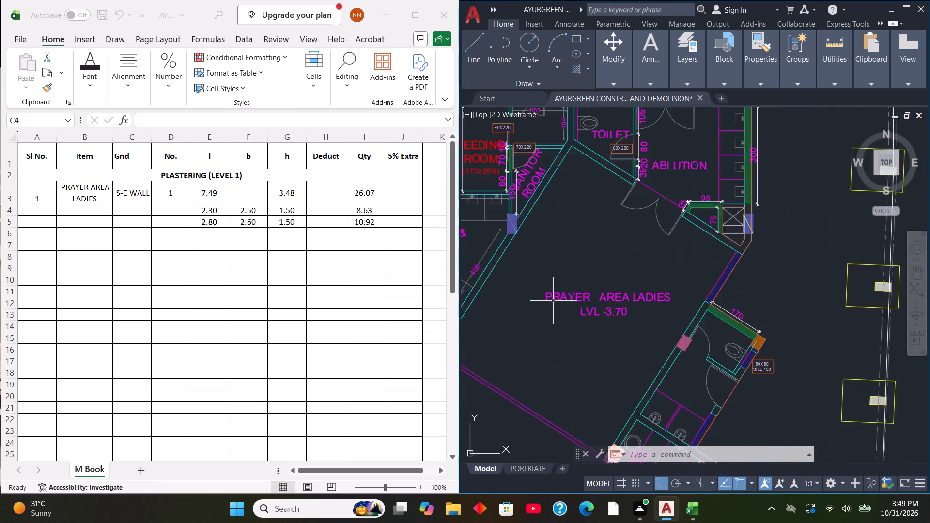
pyautogui.scroll(1, 554, 301)
pyautogui.scroll(-2, 588, 293)
pyautogui.scroll(1, 208, 244)
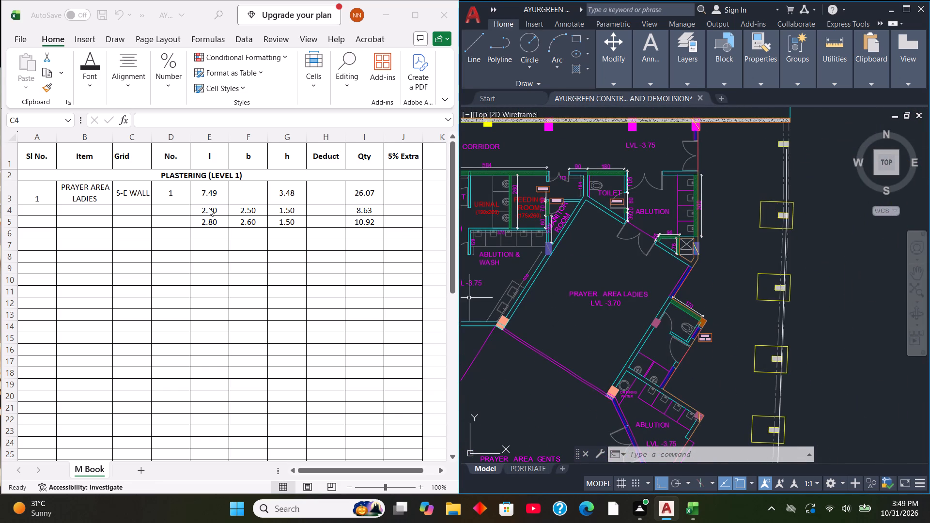
# In the Excel sheet, clear the existing l, b and h values from rows 4 and 5.
pyautogui.click(210, 209)
pyautogui.click(210, 210)
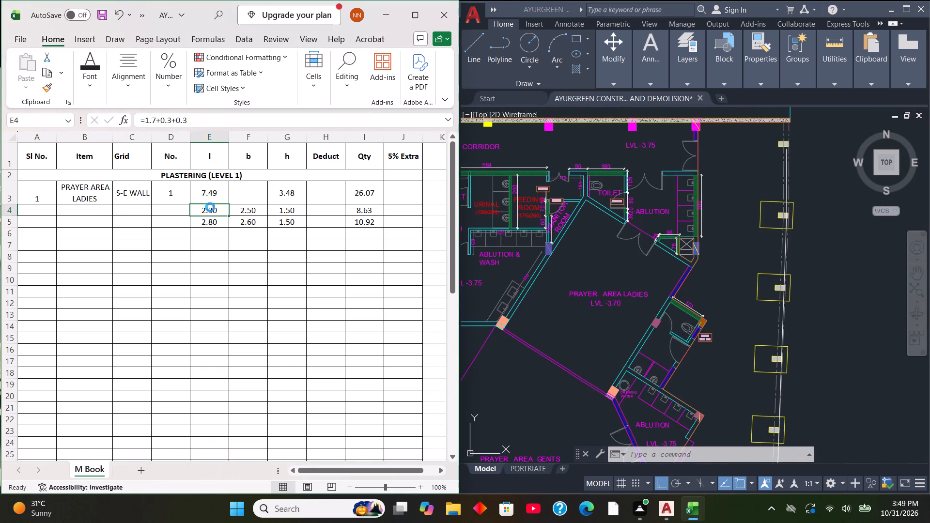
pyautogui.press('Delete')
pyautogui.click(208, 224)
pyautogui.press('Delete')
pyautogui.press('Delete')
pyautogui.click(251, 210)
pyautogui.press('Delete')
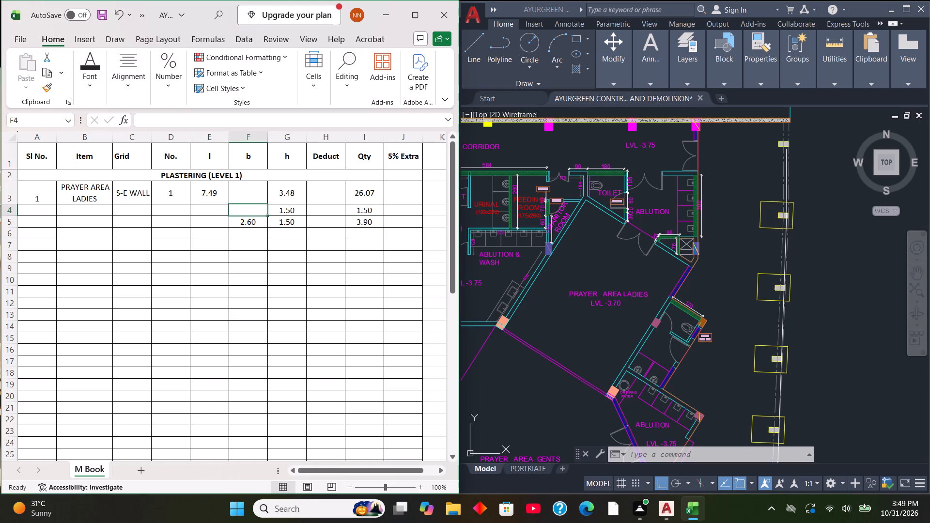
pyautogui.click(254, 220)
pyautogui.press('Delete')
pyautogui.click(280, 205)
pyautogui.press('Delete')
pyautogui.press('Delete')
pyautogui.click(283, 222)
pyautogui.press('Delete')
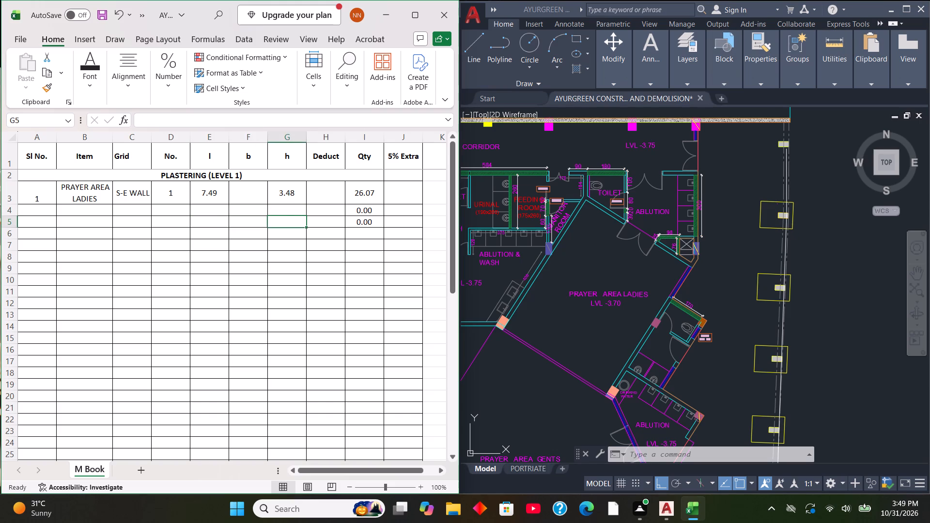
# Fill the 3.48 height from row 3 down through rows 4 to 6 of the h column.
pyautogui.click(291, 196)
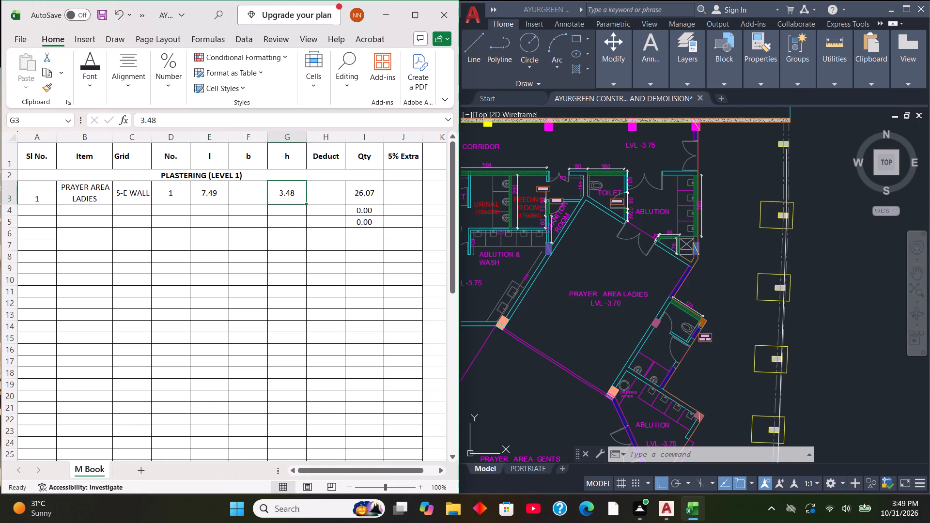
pyautogui.moveTo(304, 204); pyautogui.dragTo(306, 225)
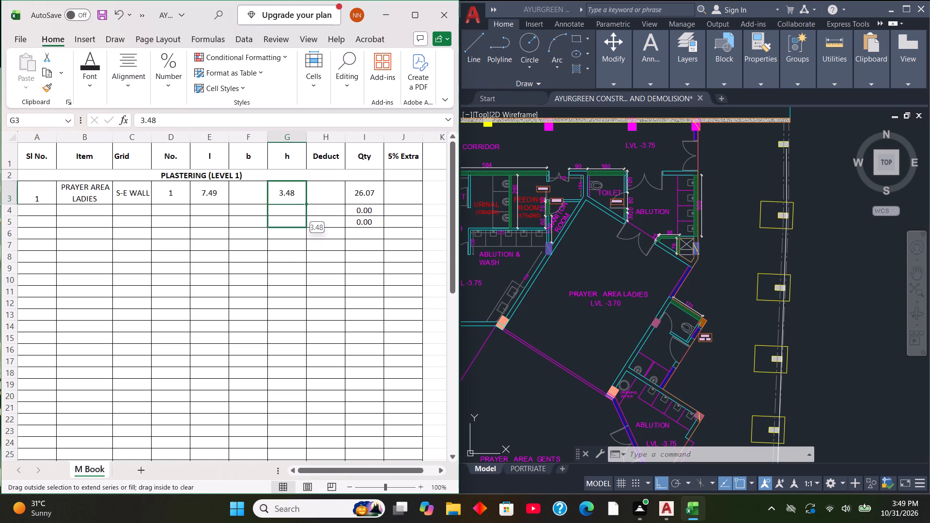
pyautogui.moveTo(306, 225); pyautogui.dragTo(303, 237)
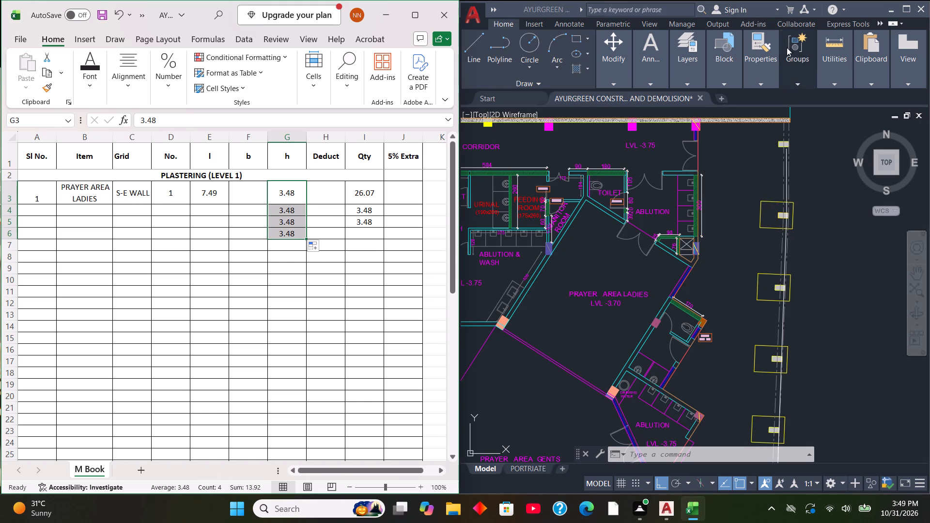
# In the AutoCAD plan, measure the ladies' prayer area's north-east wall from the inner corner near the toilet to its corner with the south-east wall.
pyautogui.click(834, 73)
pyautogui.click(841, 82)
pyautogui.click(825, 122)
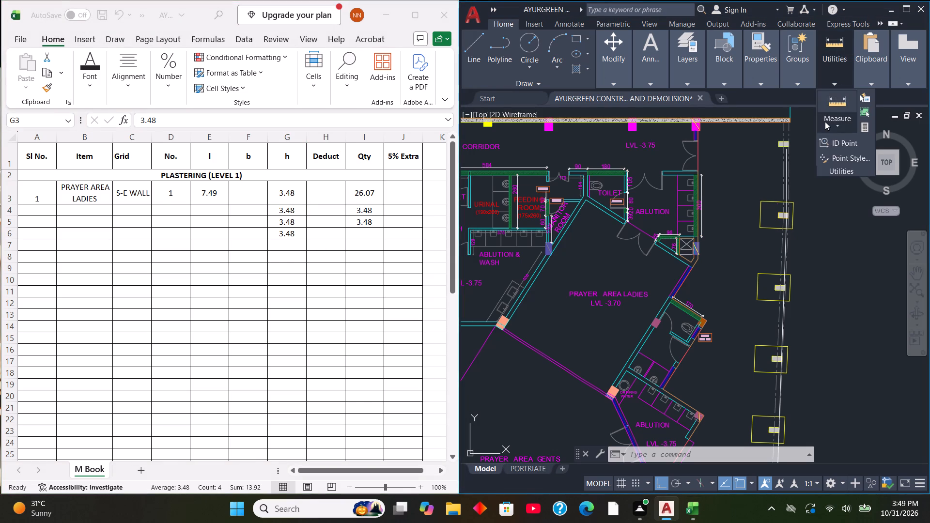
pyautogui.click(829, 169)
pyautogui.scroll(3, 589, 206)
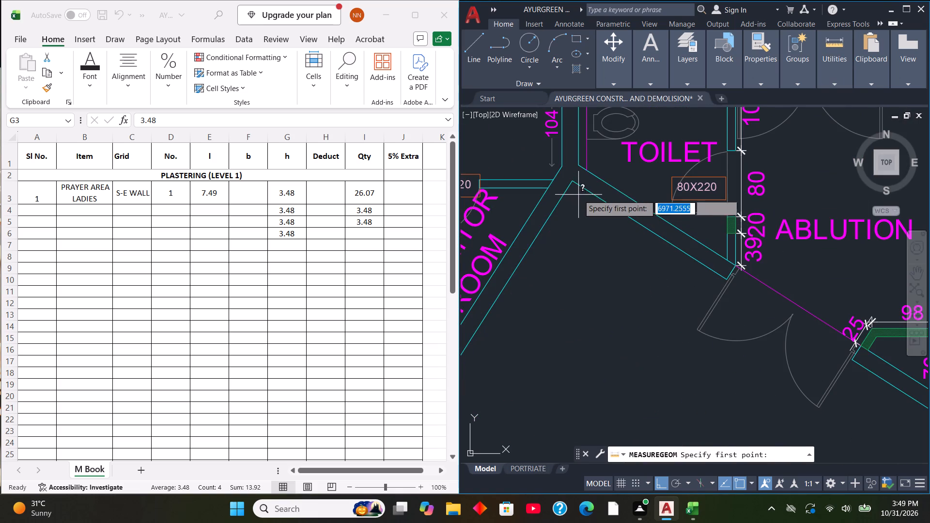
pyautogui.click(575, 185)
pyautogui.scroll(-3, 575, 185)
pyautogui.scroll(2, 667, 258)
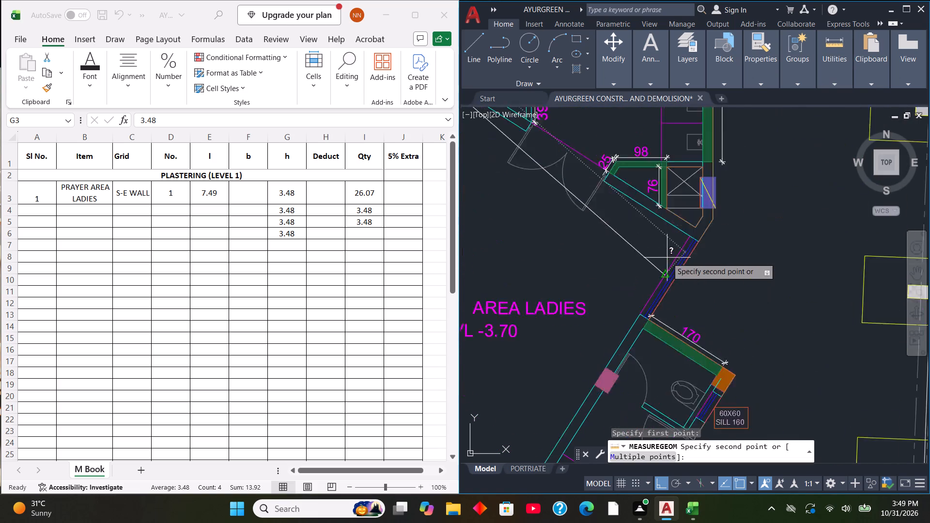
pyautogui.scroll(2, 667, 258)
pyautogui.click(722, 204)
pyautogui.scroll(-2, 671, 255)
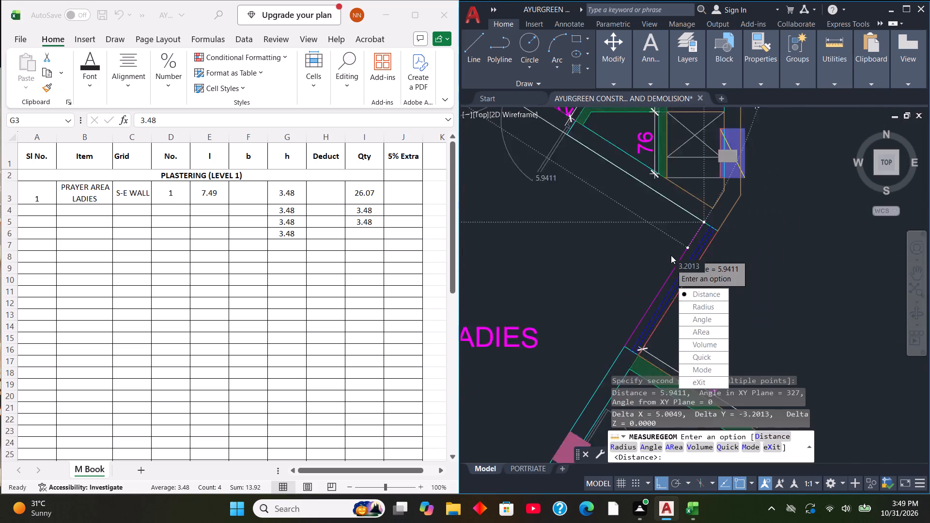
pyautogui.scroll(-1, 671, 255)
# Back in the Excel sheet, fill in row 4 with 5.94 as the length, N-E WALL as the Grid and 1 as the No.
pyautogui.click(220, 211)
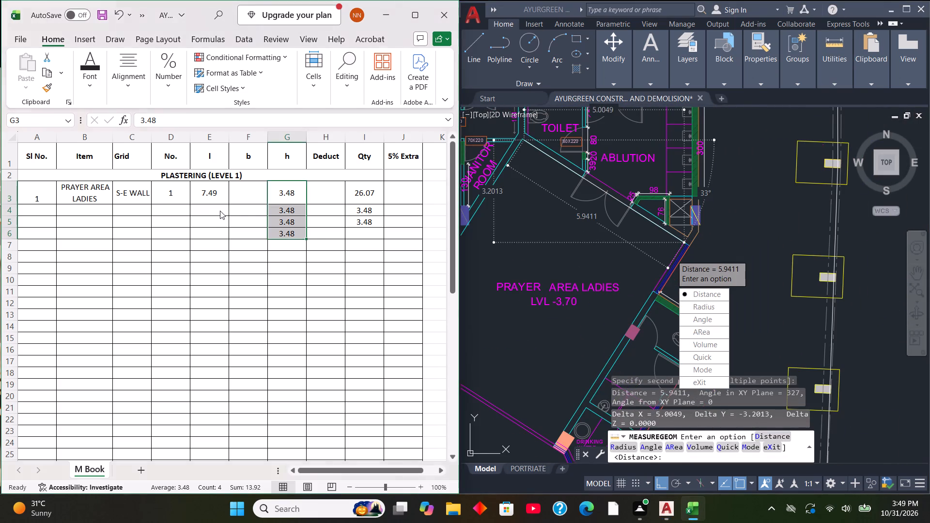
pyautogui.click(220, 211)
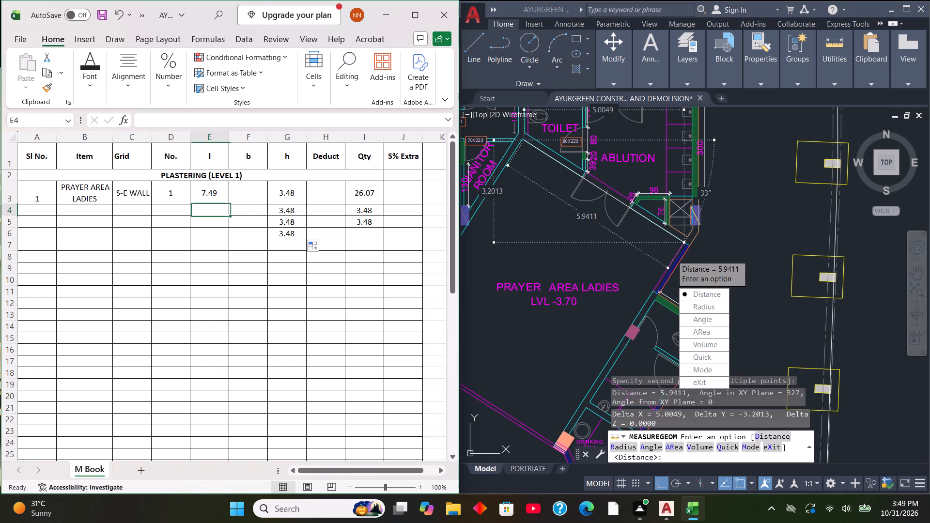
pyautogui.write('5.97')
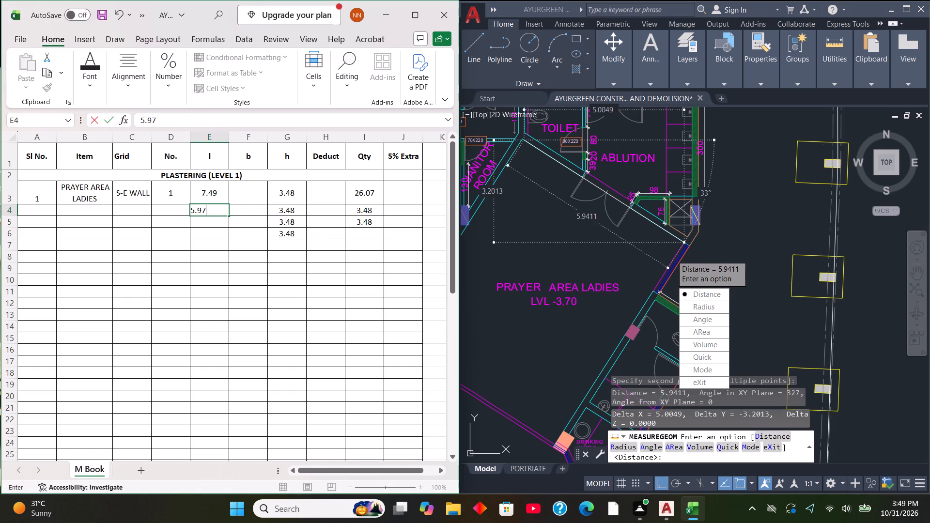
pyautogui.press('BackSpace')
pyautogui.press('4')
pyautogui.click(217, 221)
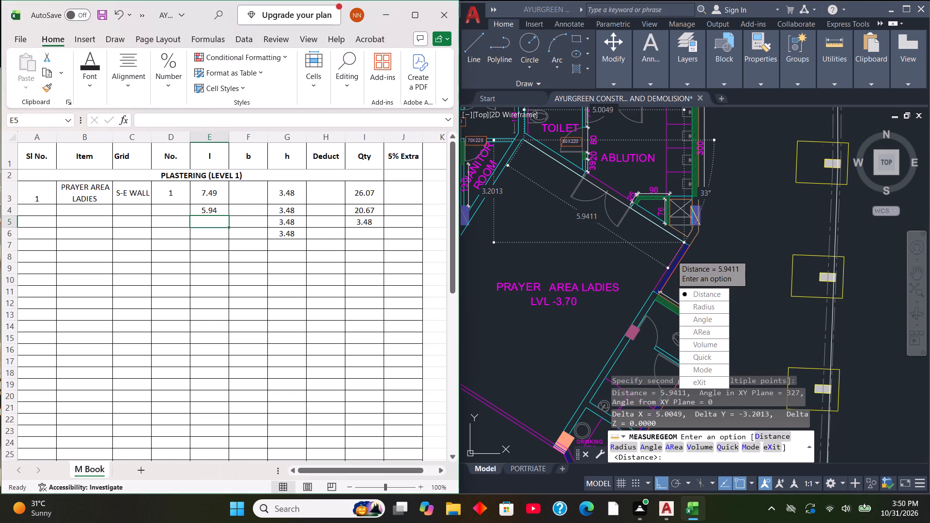
pyautogui.click(133, 212)
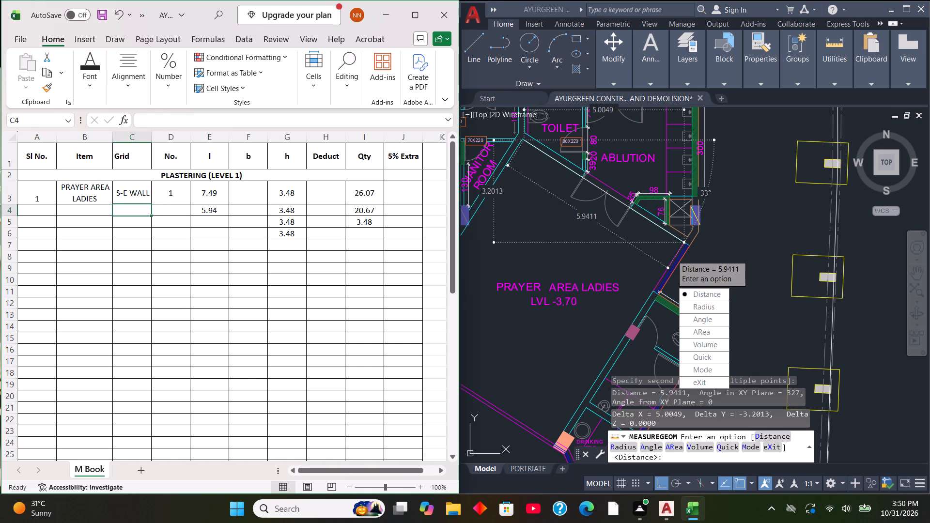
pyautogui.write('N-E WALL')
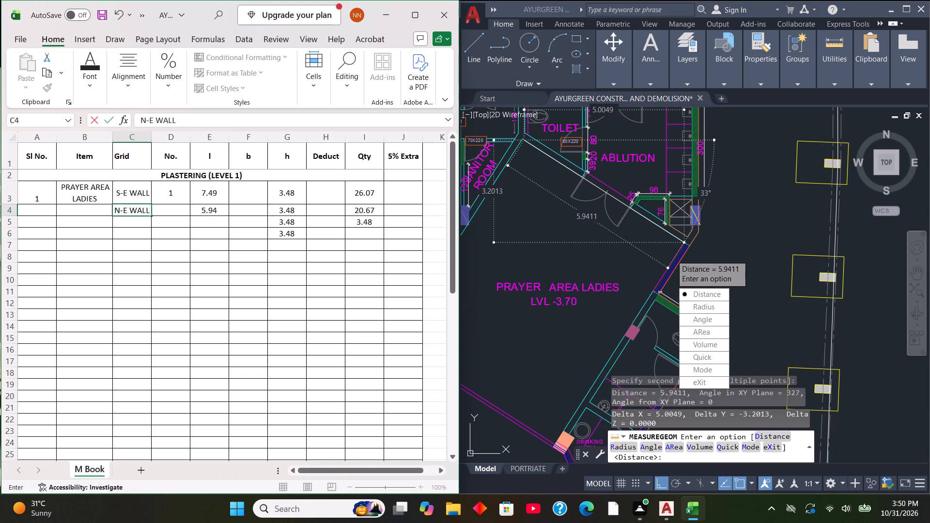
pyautogui.click(176, 209)
pyautogui.press('1')
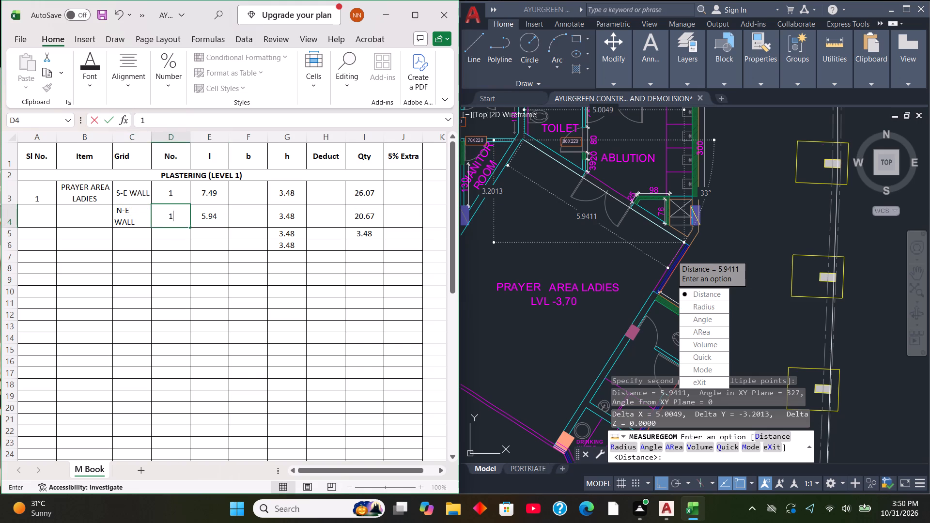
pyautogui.click(144, 235)
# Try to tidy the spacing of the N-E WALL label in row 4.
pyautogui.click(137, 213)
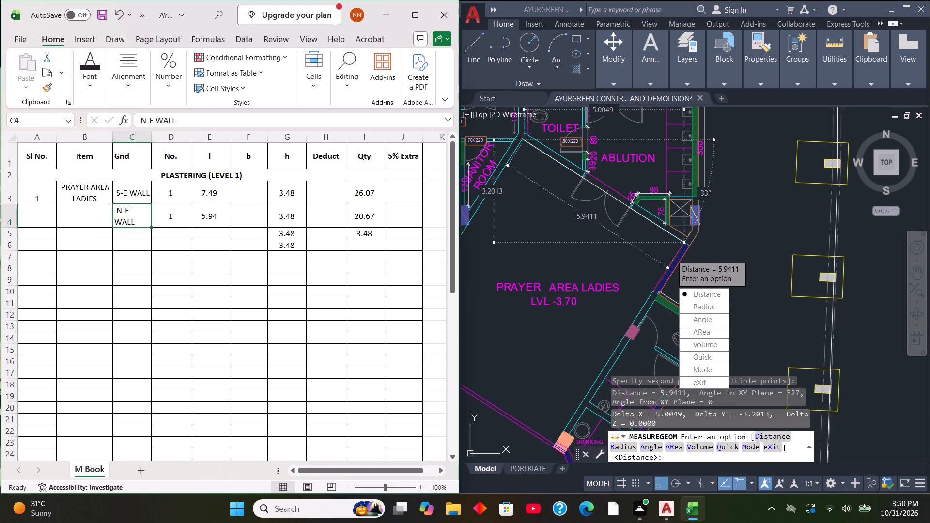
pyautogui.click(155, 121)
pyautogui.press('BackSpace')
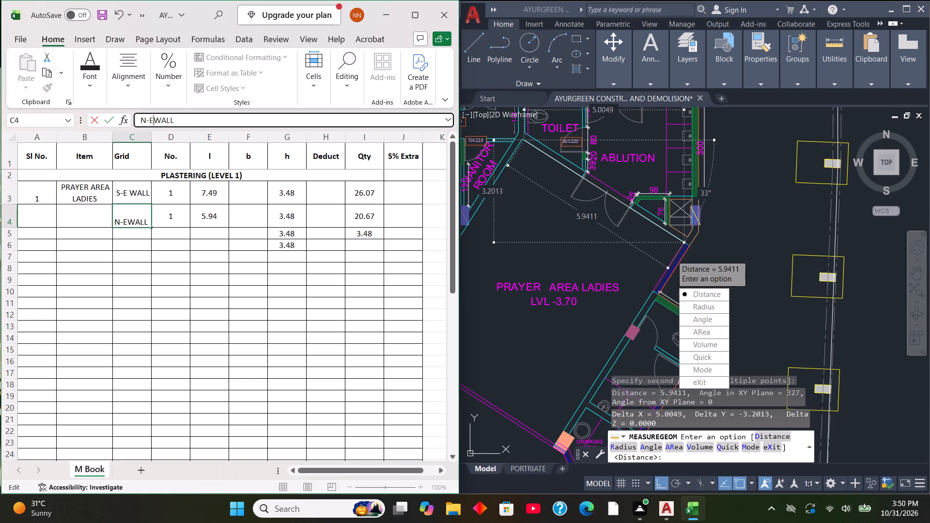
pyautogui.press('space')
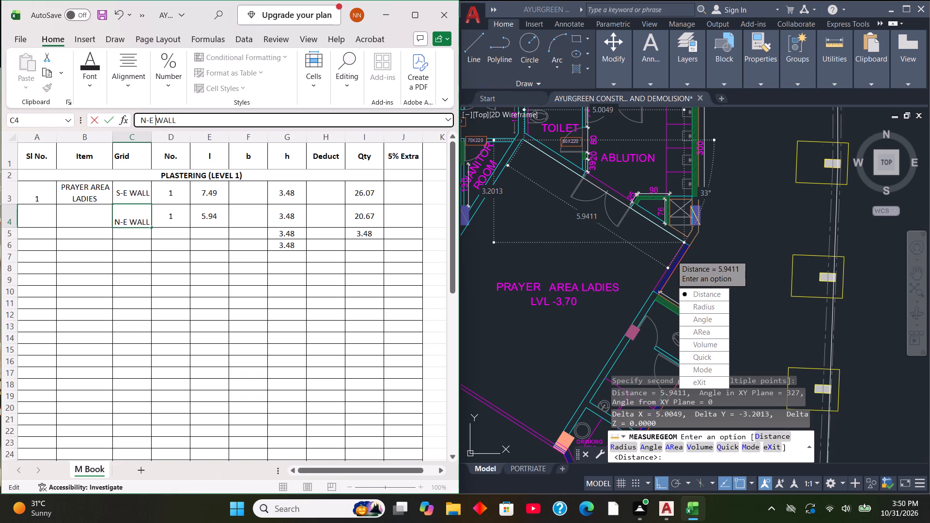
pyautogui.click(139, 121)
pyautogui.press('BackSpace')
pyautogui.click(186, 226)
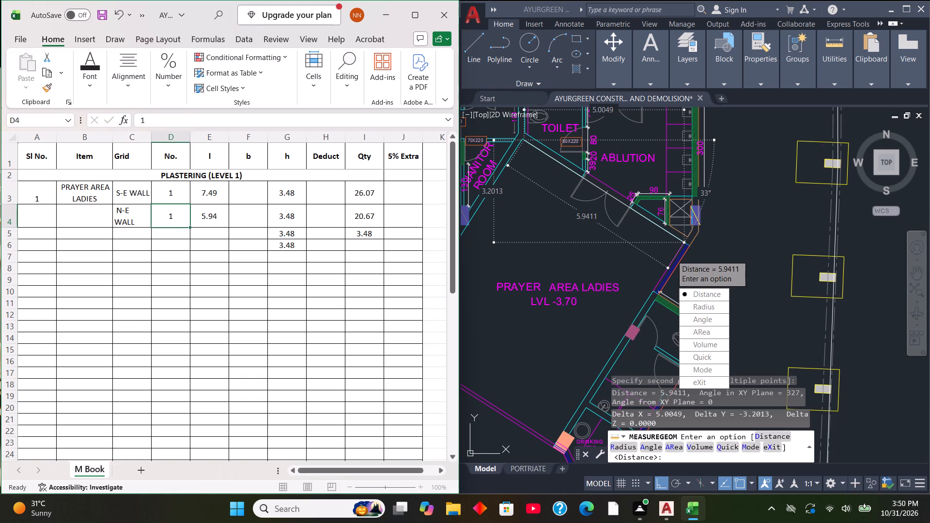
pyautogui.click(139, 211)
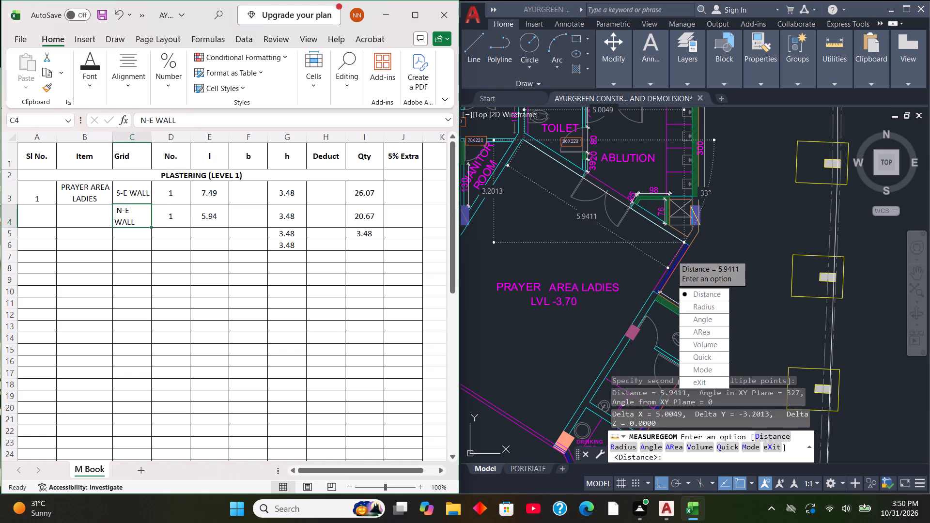
# Enter N-W WALL as the Grid in row 5 of the measurement sheet.
pyautogui.click(144, 233)
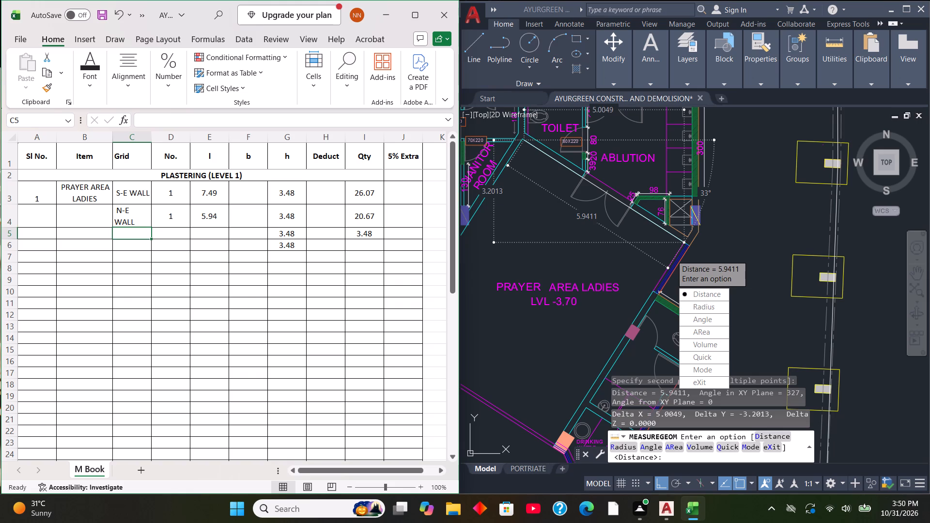
pyautogui.press('n')
pyautogui.write('-W A')
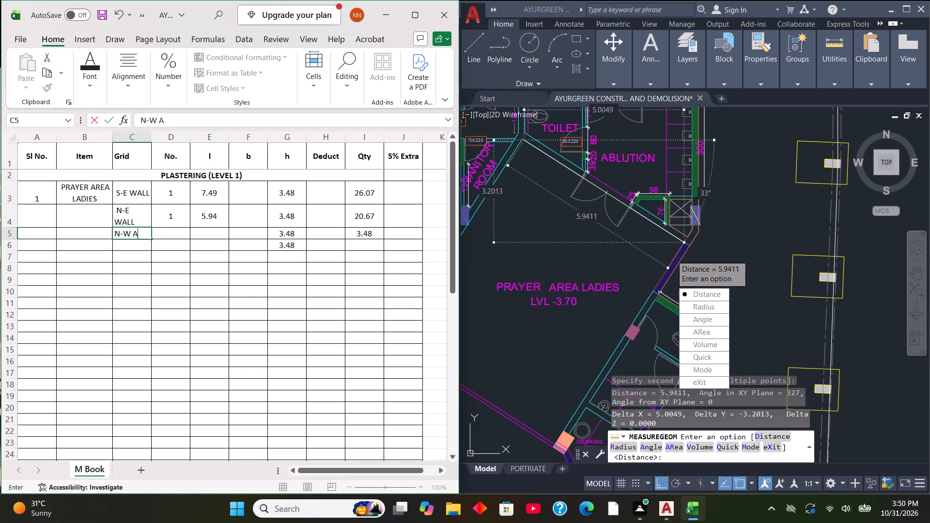
pyautogui.press('BackSpace')
pyautogui.write('WALL')
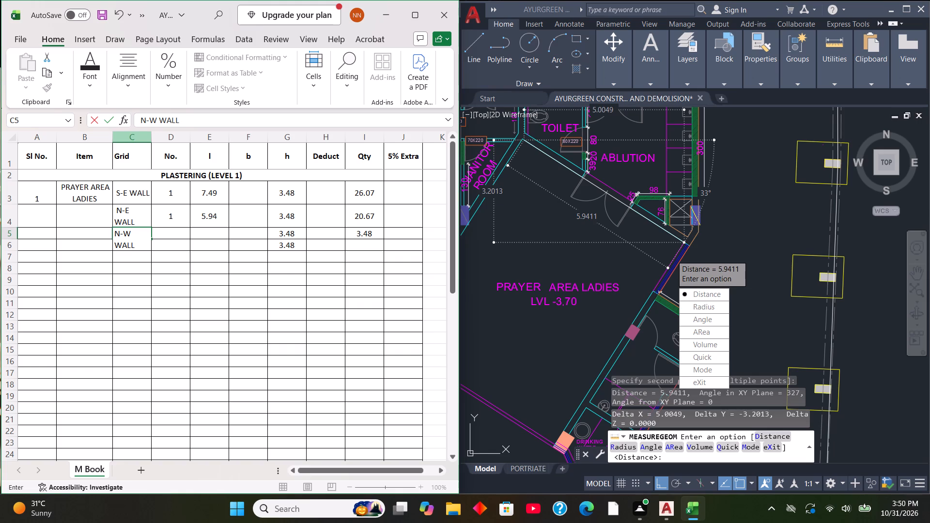
# Widen the Item column to about 21.67.
pyautogui.click(111, 139)
pyautogui.moveTo(112, 139); pyautogui.dragTo(155, 142)
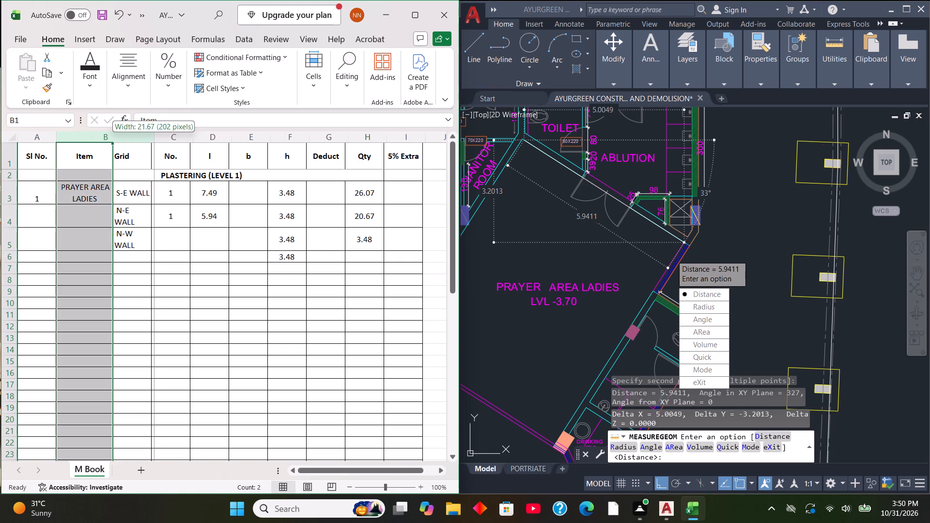
pyautogui.moveTo(155, 142); pyautogui.dragTo(155, 142)
pyautogui.click(200, 139)
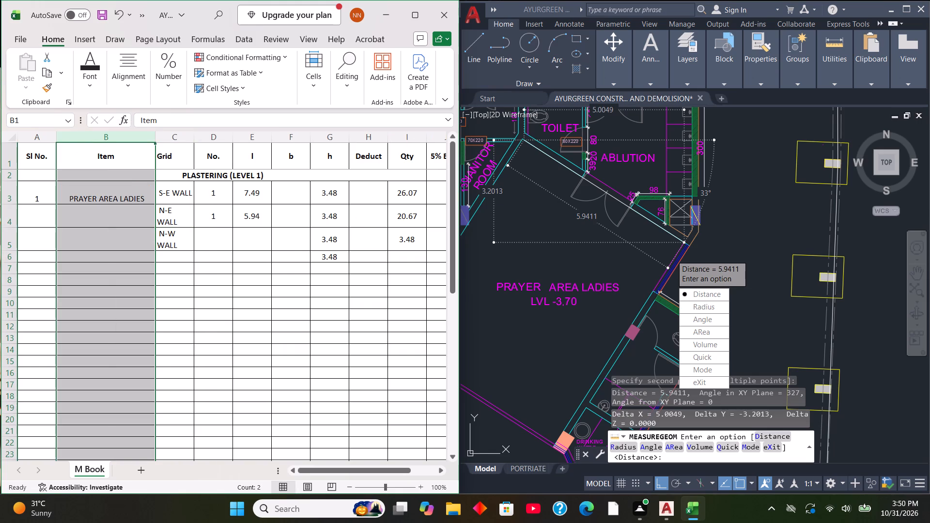
# Widen the Grid column so each wall label fits on a single line.
pyautogui.moveTo(194, 135); pyautogui.dragTo(264, 136)
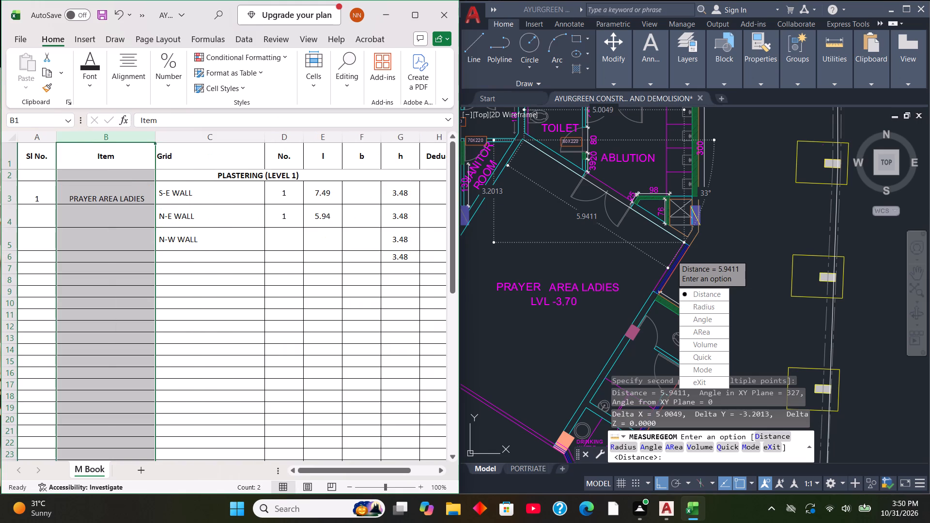
pyautogui.moveTo(265, 140); pyautogui.dragTo(211, 145)
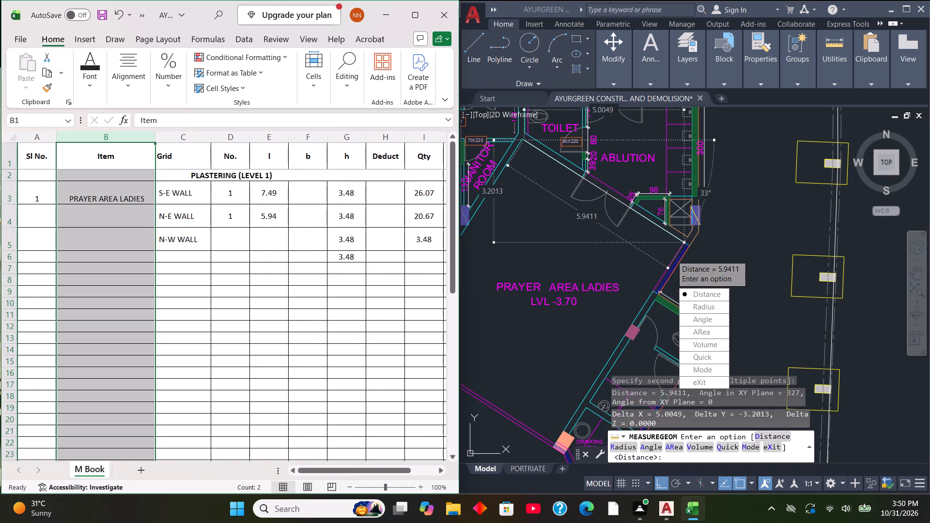
# Reduce the heights of rows 3, 4 and 5 in the measurement sheet to tighten the wall entries.
pyautogui.moveTo(2, 202); pyautogui.dragTo(6, 195)
pyautogui.moveTo(7, 218); pyautogui.dragTo(9, 216)
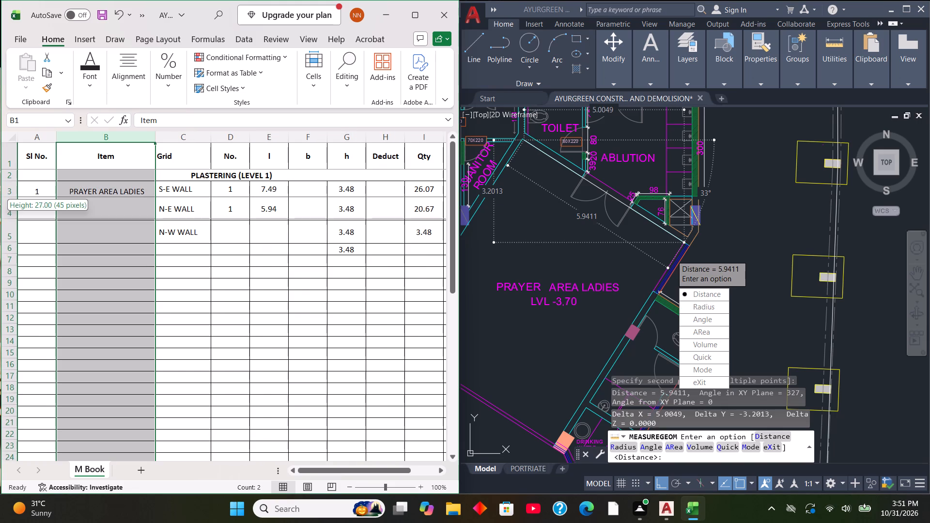
pyautogui.moveTo(9, 216); pyautogui.dragTo(11, 206)
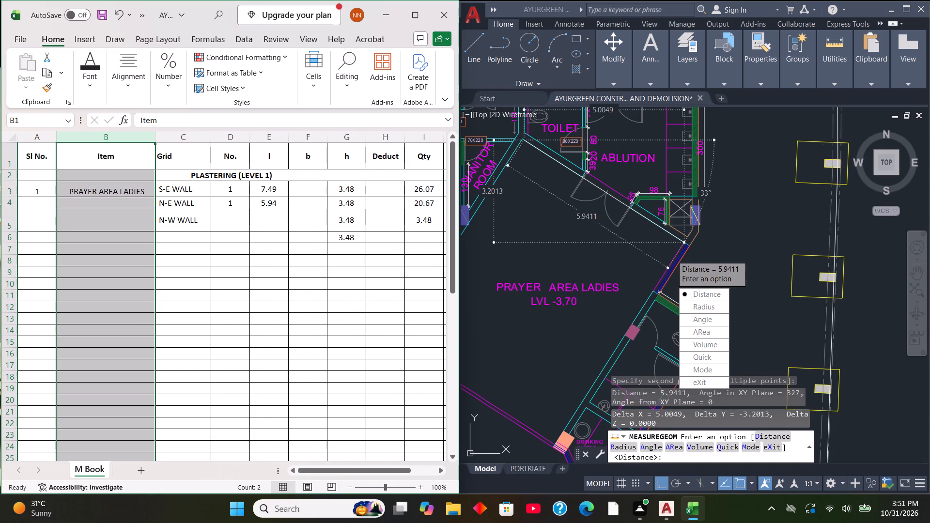
pyautogui.moveTo(16, 229); pyautogui.dragTo(19, 218)
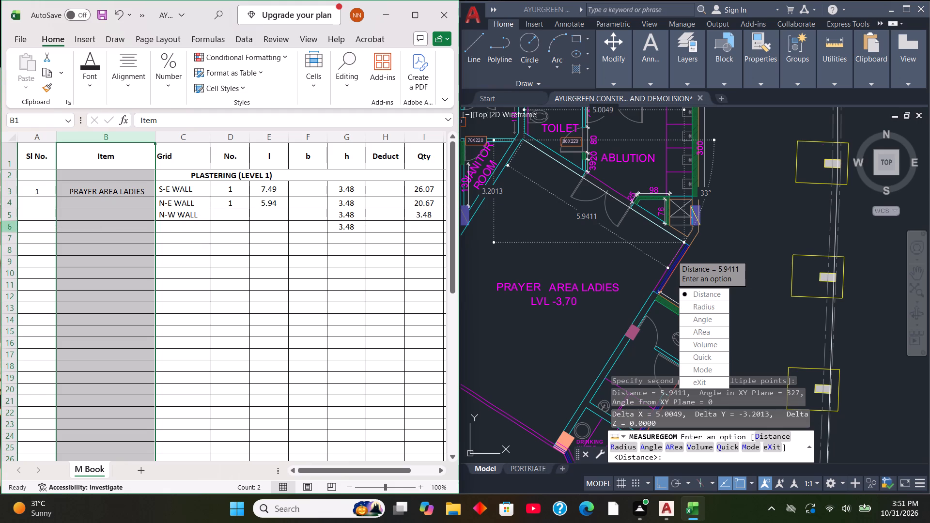
# Enter 1 as the No. for the N-W WALL row.
pyautogui.click(246, 216)
pyautogui.press('1')
pyautogui.press('Right')
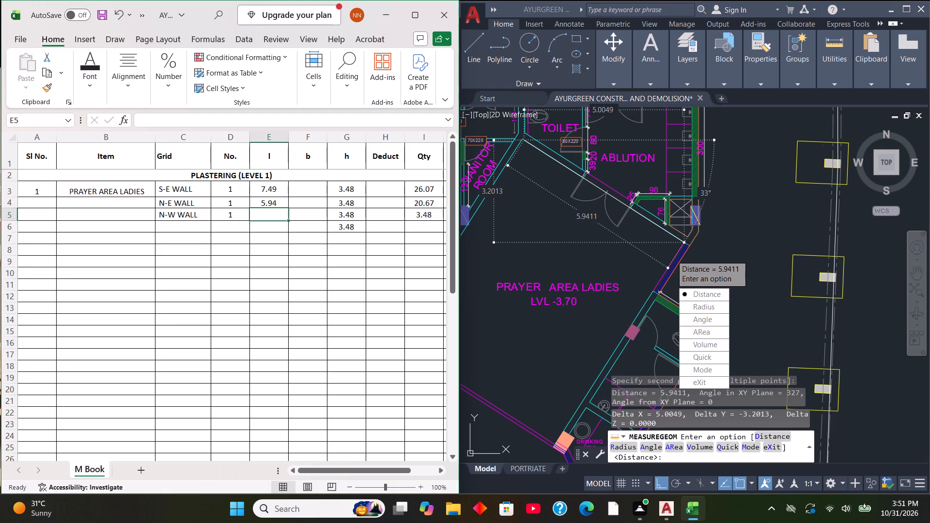
# In the AutoCAD plan, exit the previous distance measurement and clear it from the drawing.
pyautogui.scroll(-3, 613, 195)
pyautogui.scroll(2, 597, 209)
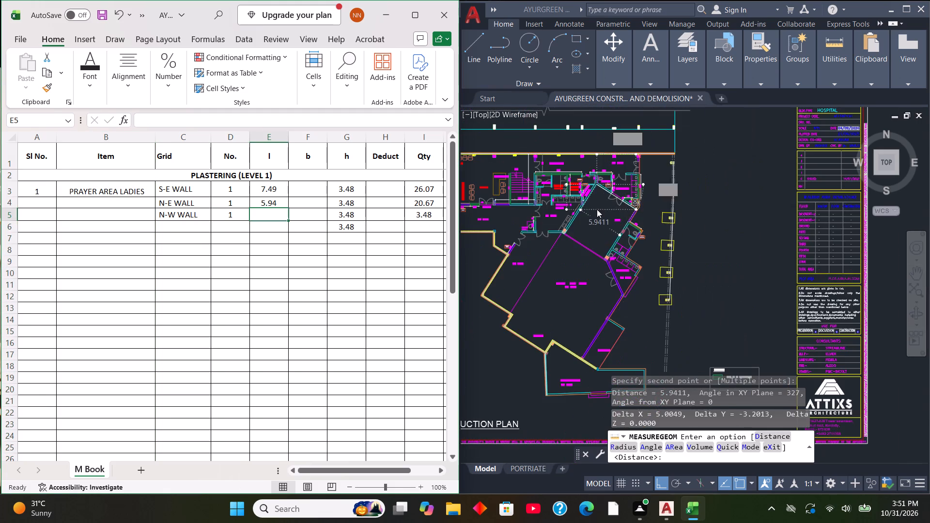
pyautogui.scroll(1, 597, 209)
pyautogui.press('Escape')
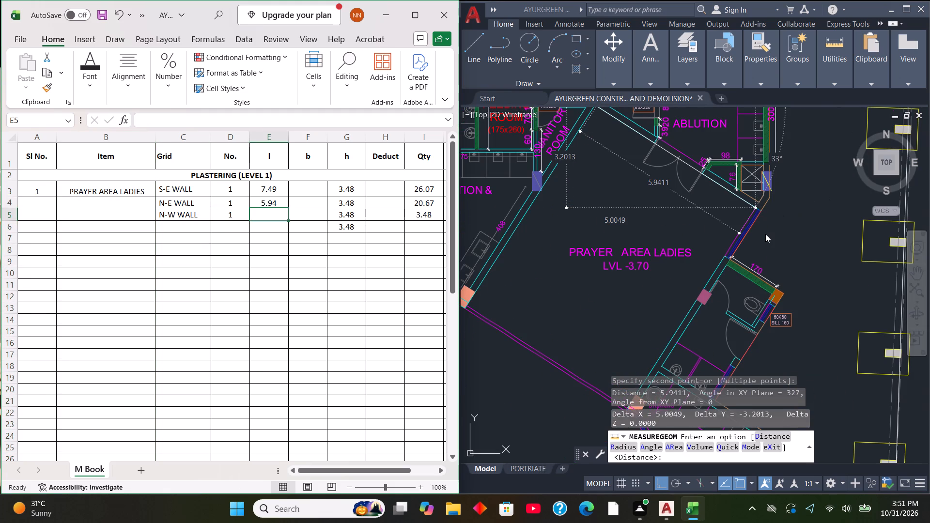
pyautogui.click(767, 233)
pyautogui.press('Escape')
pyautogui.press('Escape')
pyautogui.press('Escape')
pyautogui.press('Escape')
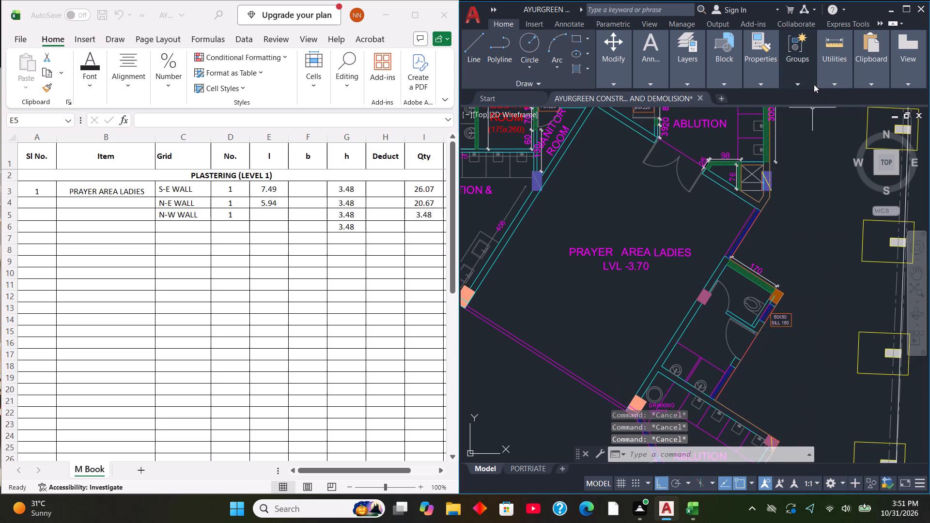
pyautogui.press('Escape')
# Measure the ladies' prayer area N-W wall from its corner by the janitor room to the partition line at the orange column.
pyautogui.click(830, 77)
pyautogui.click(833, 115)
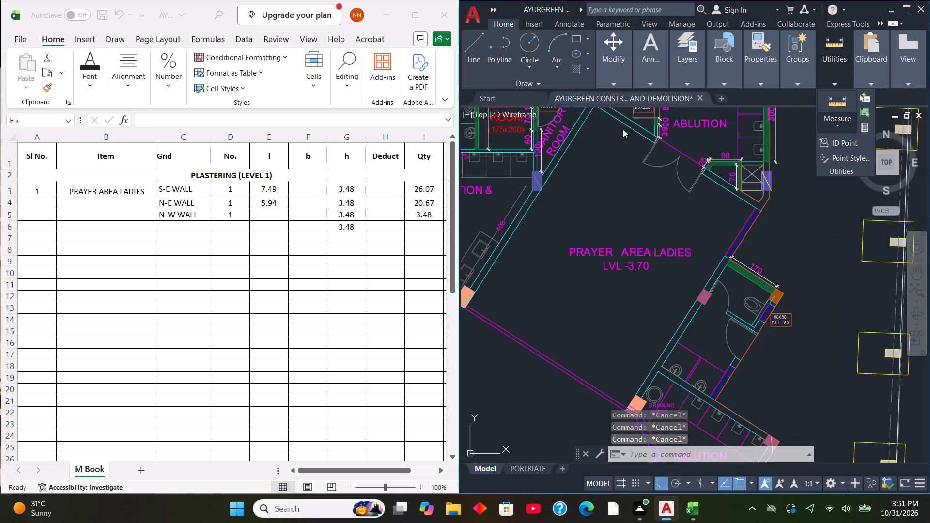
pyautogui.scroll(-2, 645, 233)
pyautogui.click(844, 168)
pyautogui.scroll(1, 640, 199)
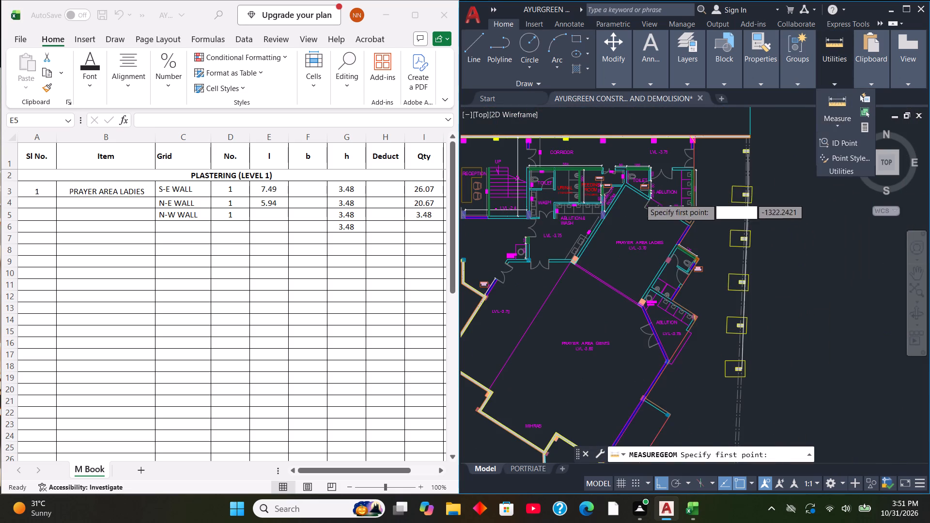
pyautogui.scroll(1, 639, 199)
pyautogui.scroll(3, 601, 170)
pyautogui.click(606, 152)
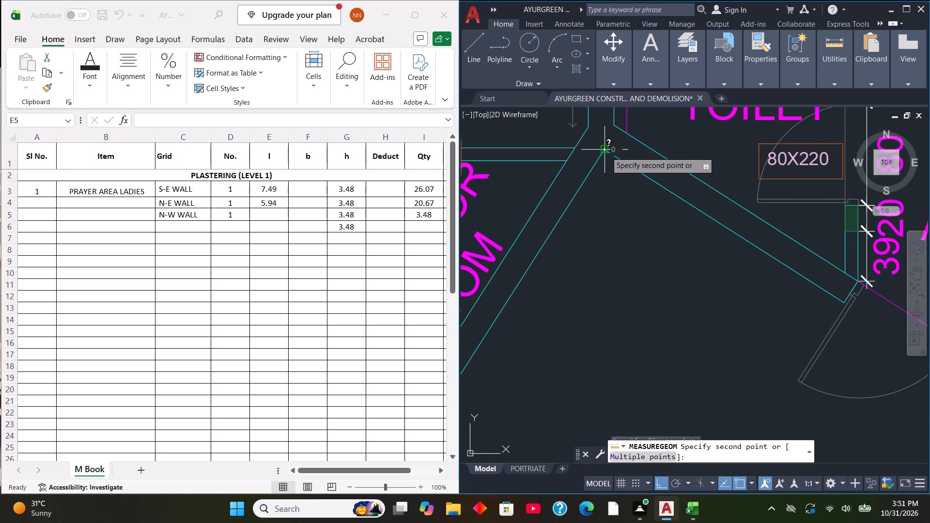
pyautogui.scroll(-4, 612, 151)
pyautogui.scroll(4, 550, 274)
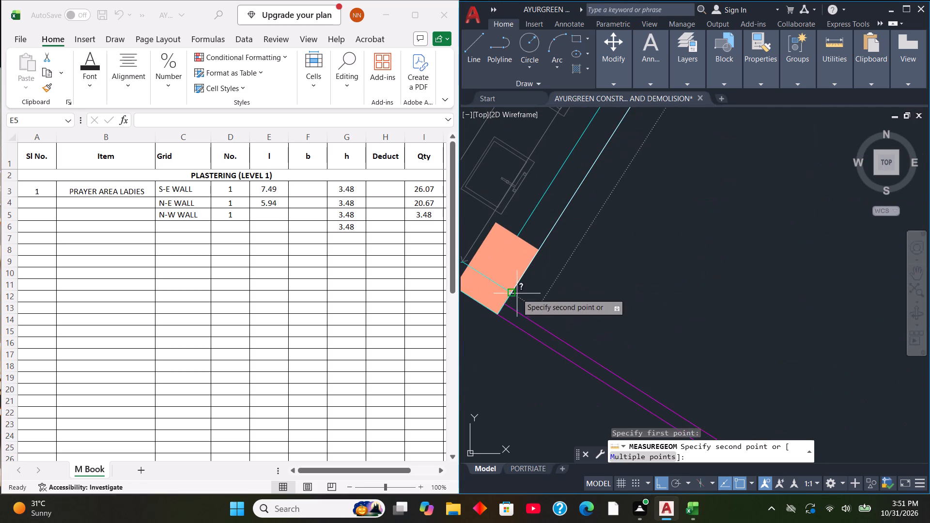
pyautogui.scroll(4, 506, 307)
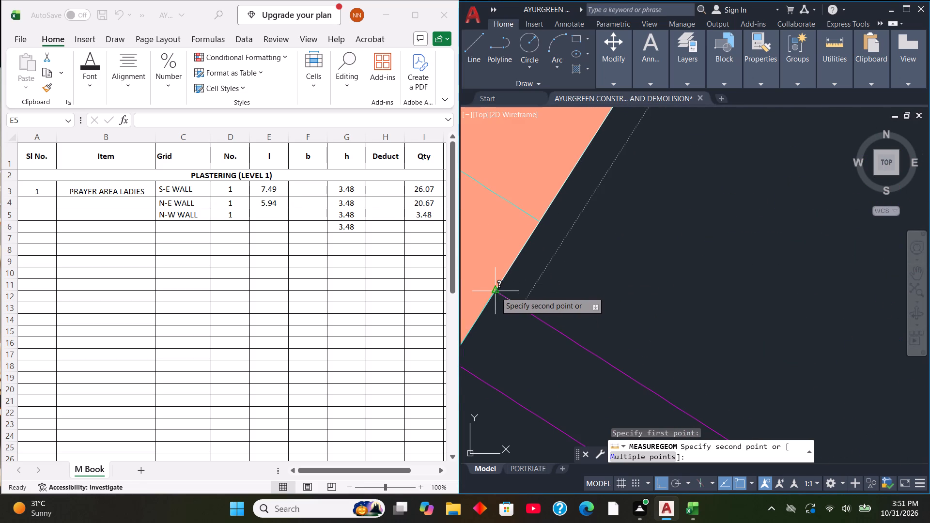
pyautogui.click(496, 292)
pyautogui.scroll(-6, 563, 284)
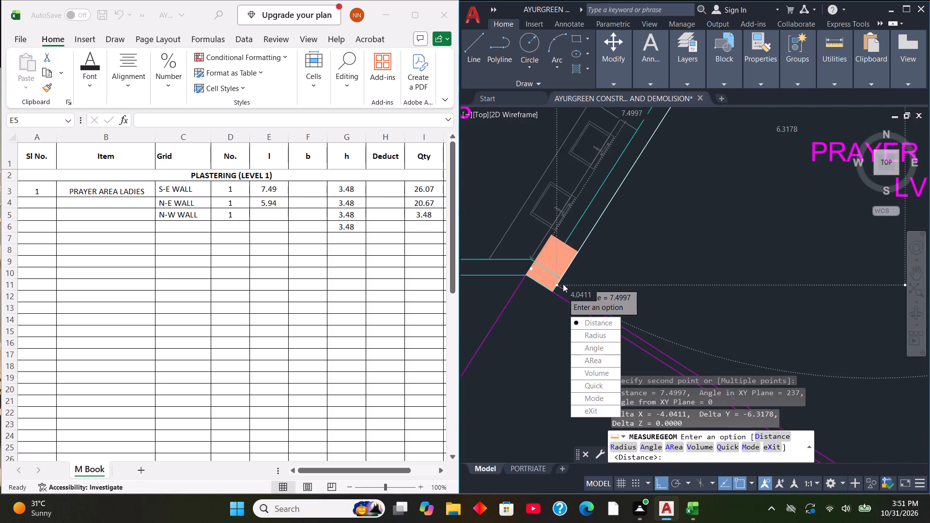
pyautogui.scroll(-1, 563, 284)
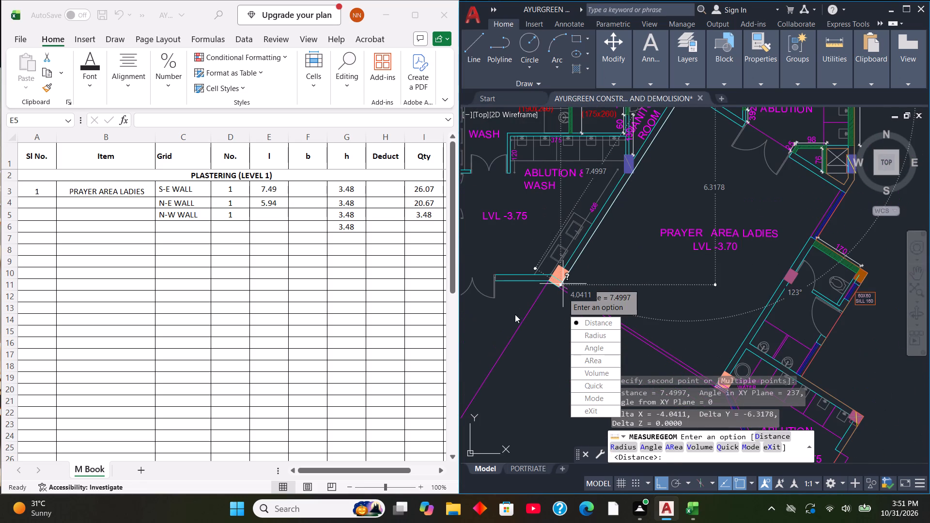
pyautogui.scroll(-1, 516, 323)
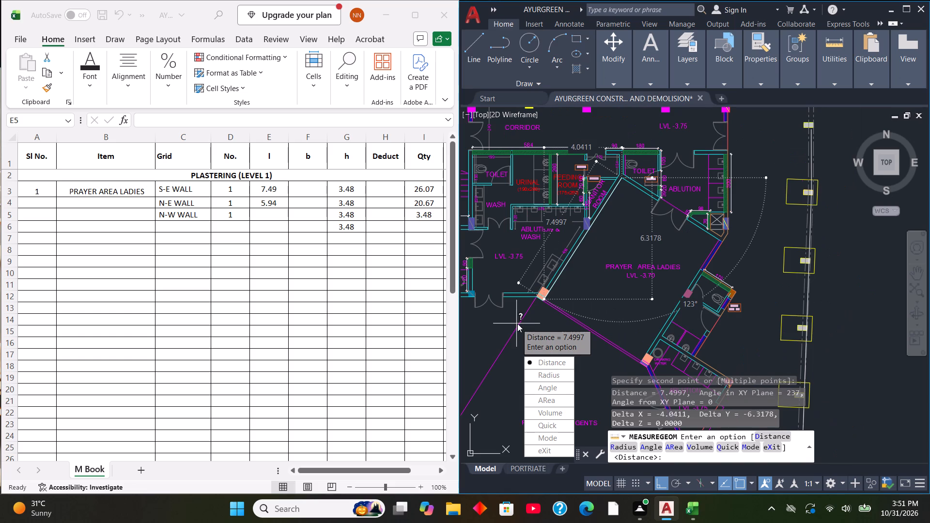
pyautogui.press('Escape')
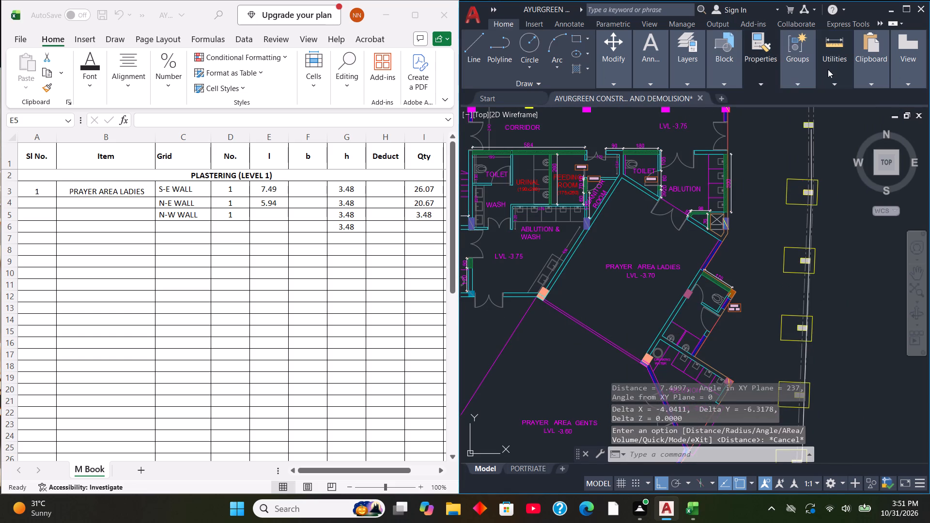
# Measure the N-W wall again, from the far corner of the orange column to the wall corner by the janitor room.
pyautogui.click(828, 69)
pyautogui.click(837, 123)
pyautogui.scroll(3, 558, 283)
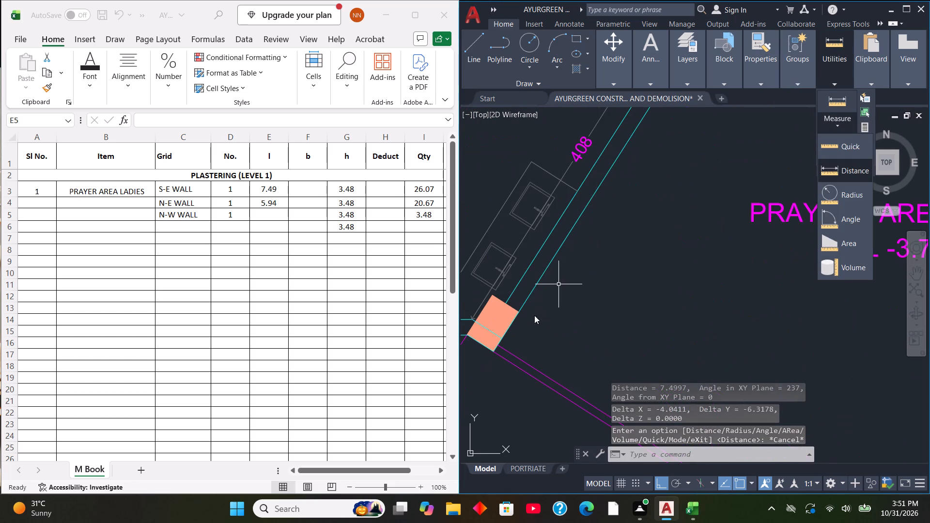
pyautogui.click(838, 172)
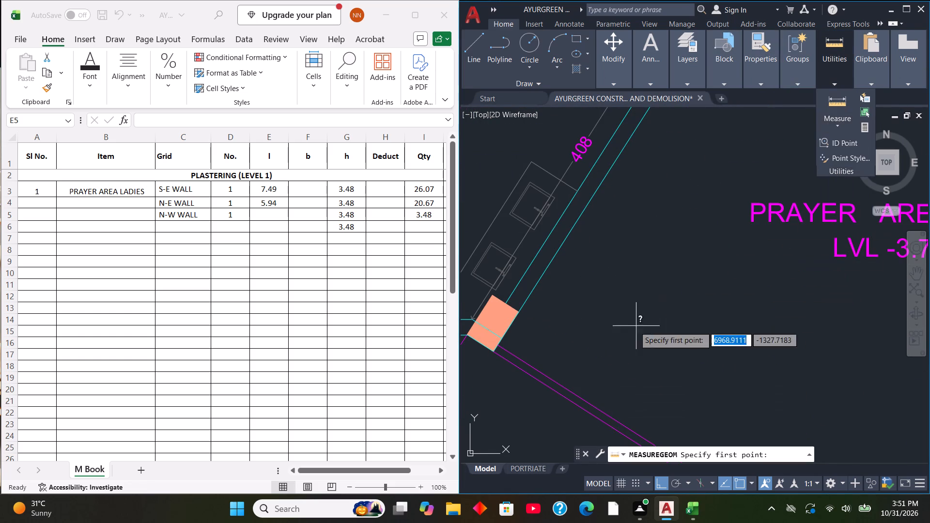
pyautogui.click(495, 350)
pyautogui.scroll(-1, 496, 347)
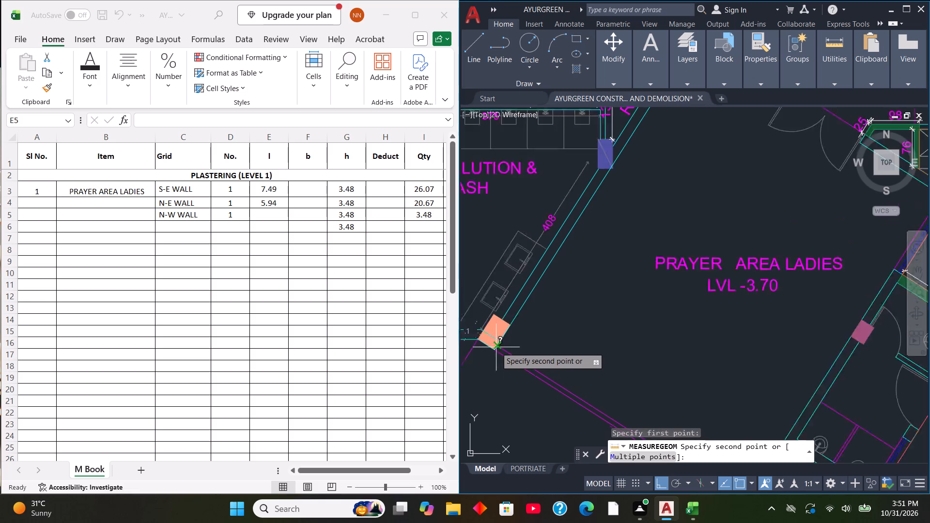
pyautogui.scroll(-2, 496, 347)
pyautogui.scroll(3, 560, 257)
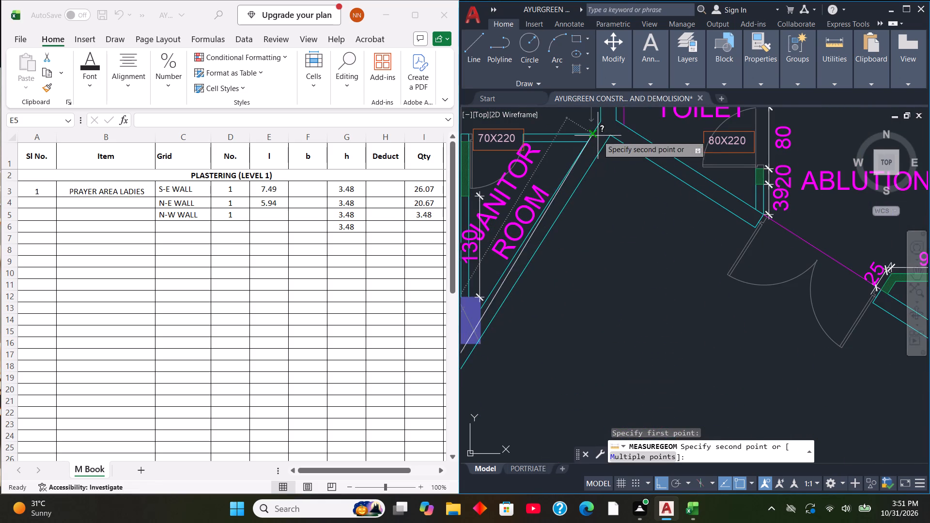
pyautogui.click(607, 136)
pyautogui.scroll(-2, 639, 204)
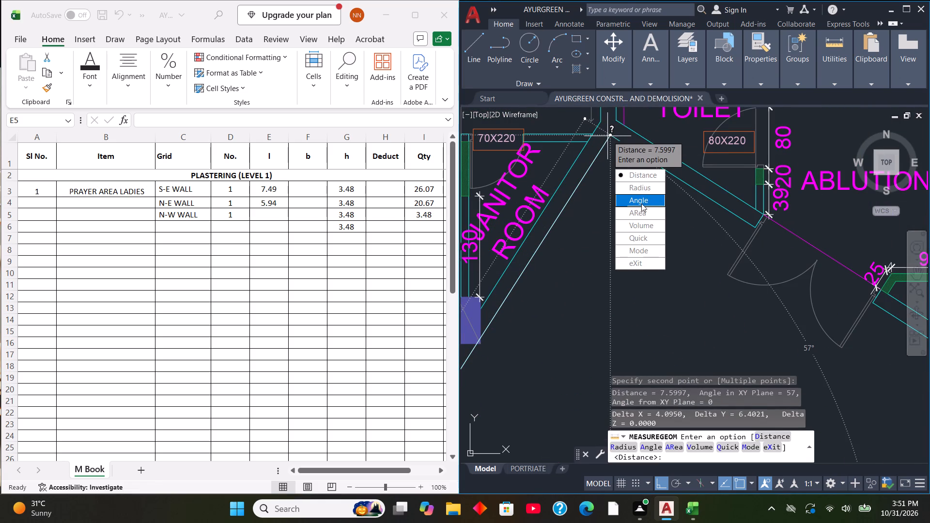
pyautogui.scroll(-3, 641, 203)
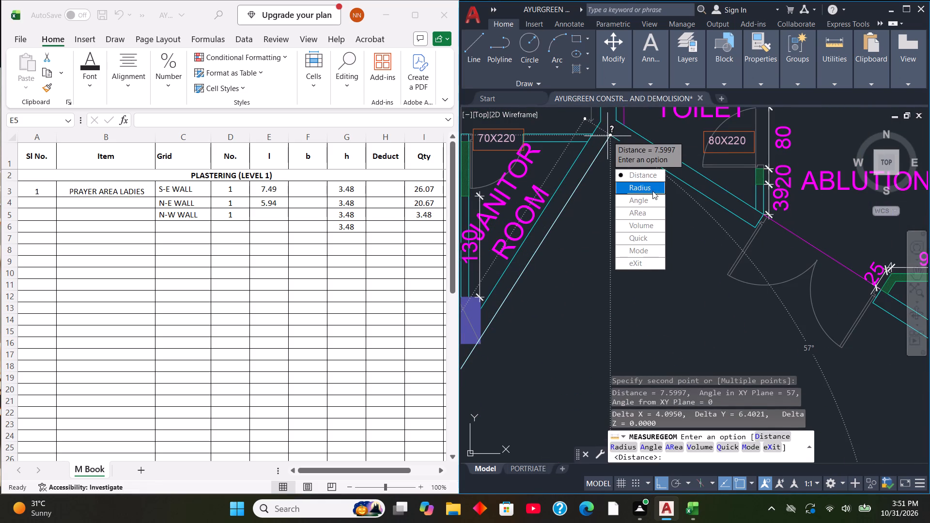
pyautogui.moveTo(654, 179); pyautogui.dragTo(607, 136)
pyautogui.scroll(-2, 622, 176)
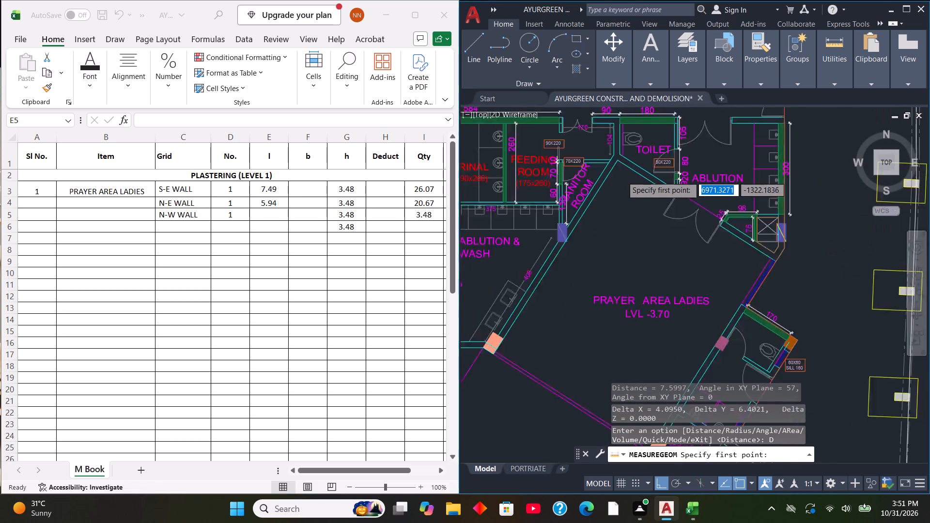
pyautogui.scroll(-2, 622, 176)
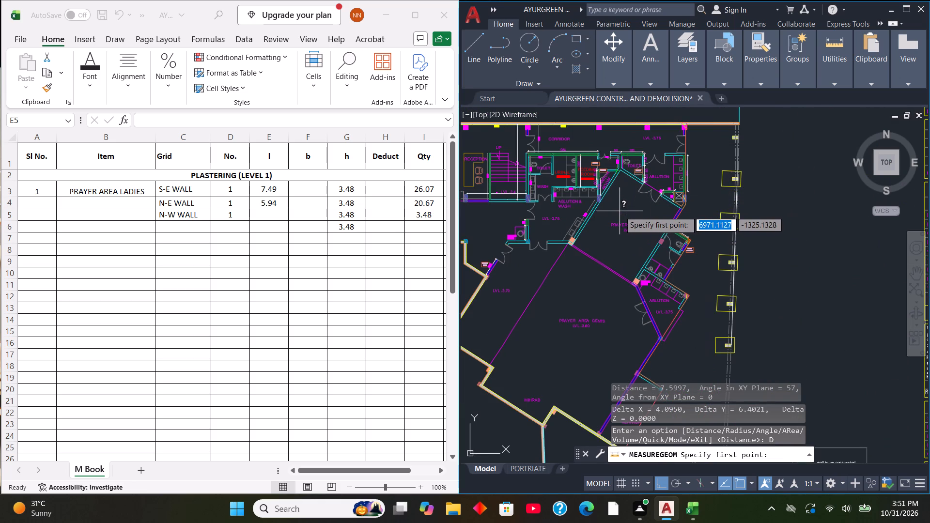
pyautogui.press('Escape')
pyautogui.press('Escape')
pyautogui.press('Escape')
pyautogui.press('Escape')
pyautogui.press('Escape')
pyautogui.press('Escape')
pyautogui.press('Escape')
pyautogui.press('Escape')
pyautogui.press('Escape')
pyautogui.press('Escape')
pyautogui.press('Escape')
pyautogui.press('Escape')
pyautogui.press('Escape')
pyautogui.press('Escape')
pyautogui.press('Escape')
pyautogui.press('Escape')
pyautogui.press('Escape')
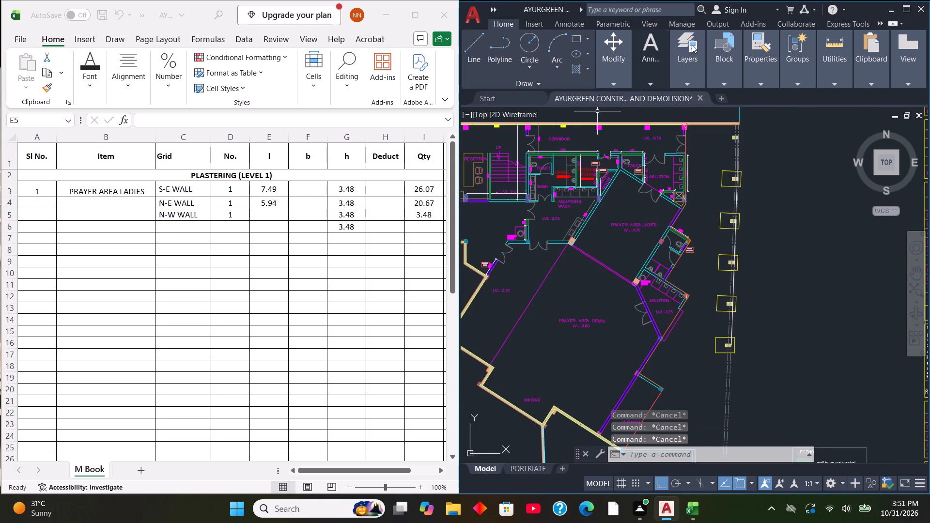
# Maximize the AutoCAD window to fill the screen.
pyautogui.click(902, 2)
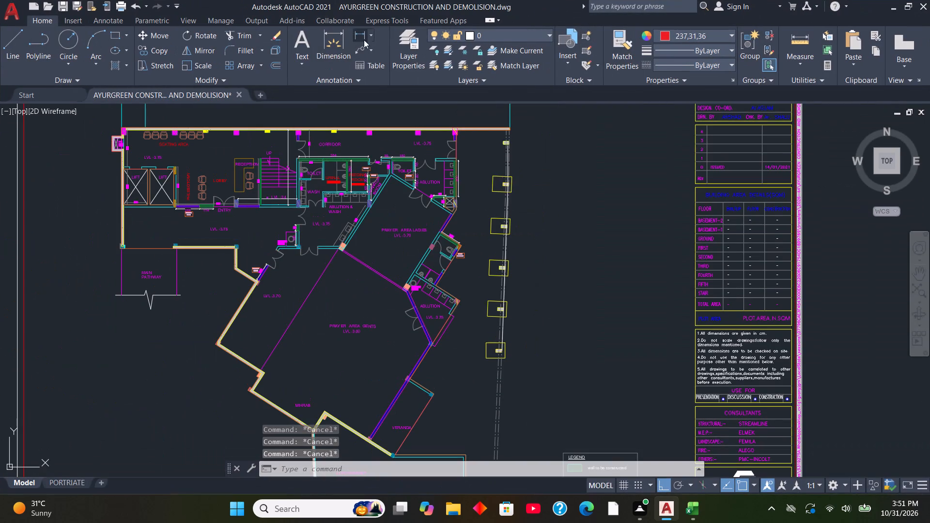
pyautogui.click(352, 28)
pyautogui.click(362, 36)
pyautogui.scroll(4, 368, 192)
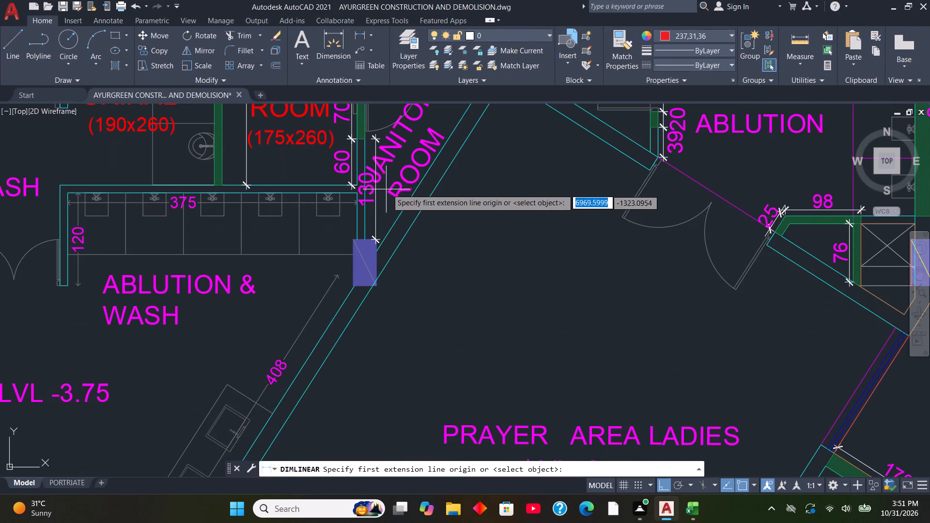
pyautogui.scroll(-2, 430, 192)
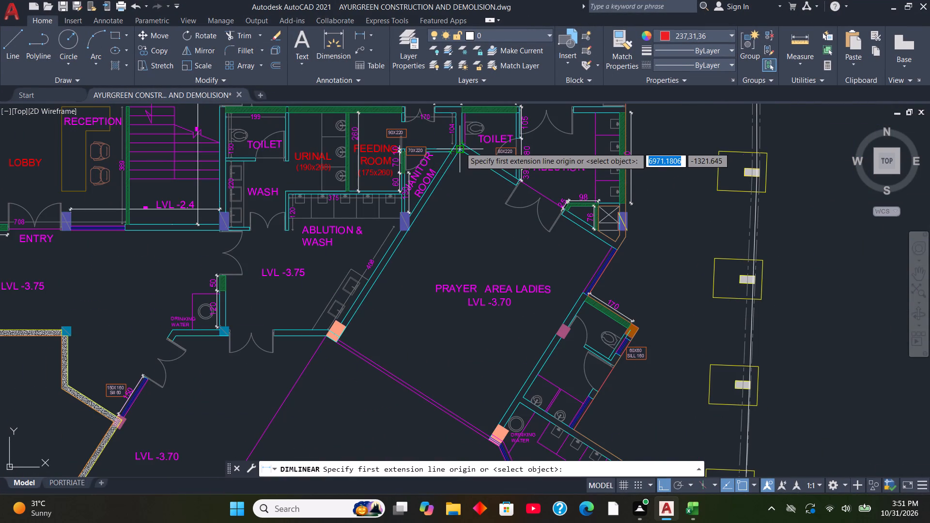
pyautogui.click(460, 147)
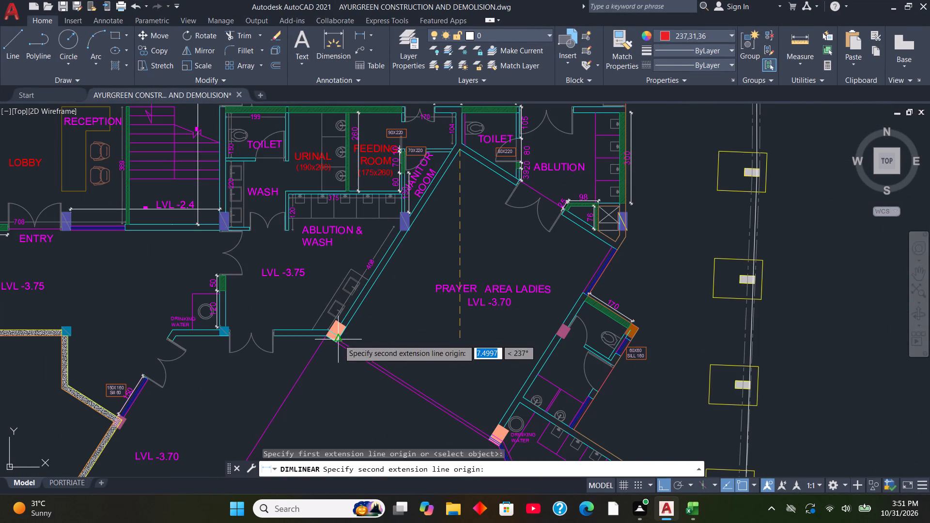
# Measure the ladies' prayer area N-W wall with an aligned dimension from the janitor room corner to the orange column's far corner.
pyautogui.click(371, 36)
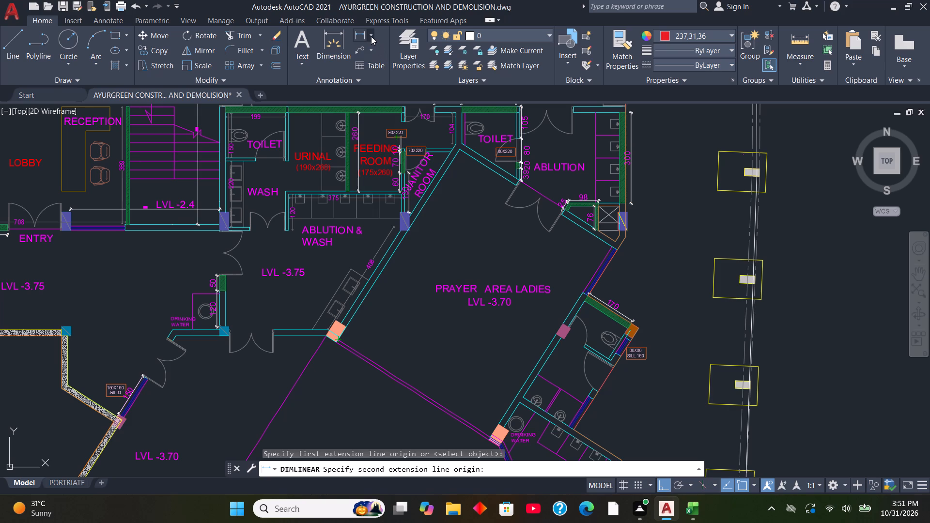
pyautogui.click(382, 84)
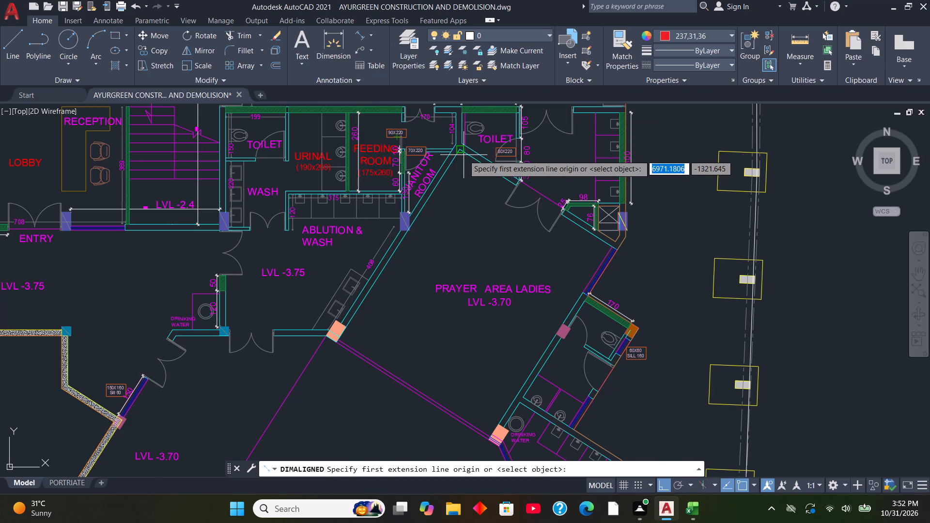
pyautogui.scroll(3, 464, 155)
pyautogui.click(444, 133)
pyautogui.scroll(-3, 444, 133)
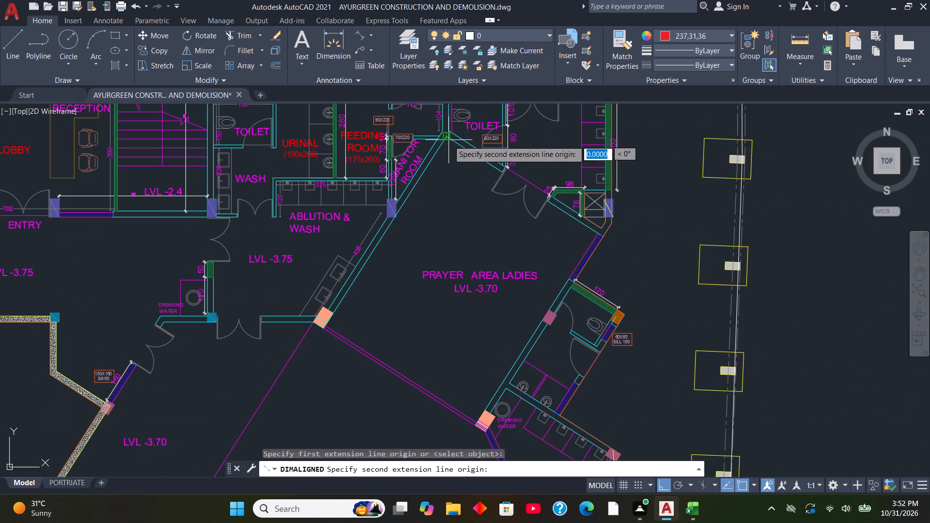
pyautogui.scroll(3, 325, 340)
pyautogui.click(319, 292)
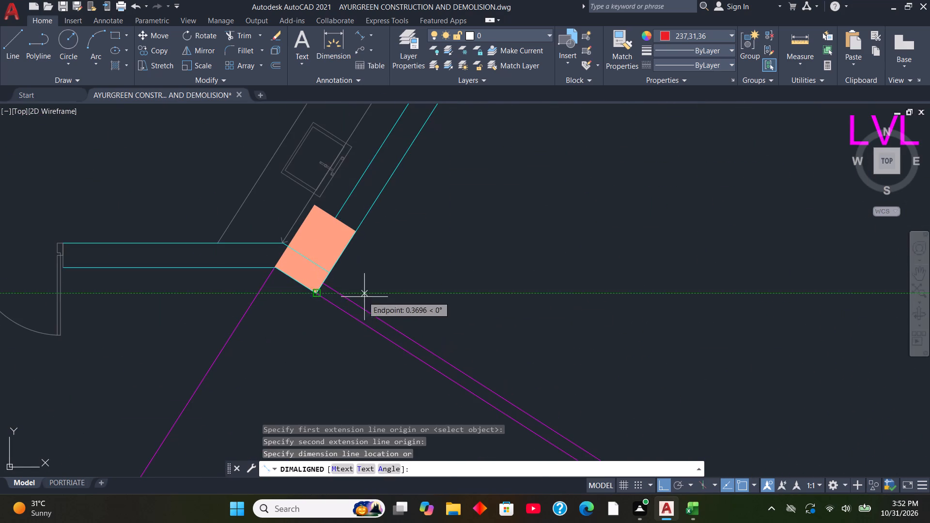
pyautogui.click(392, 312)
pyautogui.scroll(-3, 440, 313)
pyautogui.scroll(3, 473, 219)
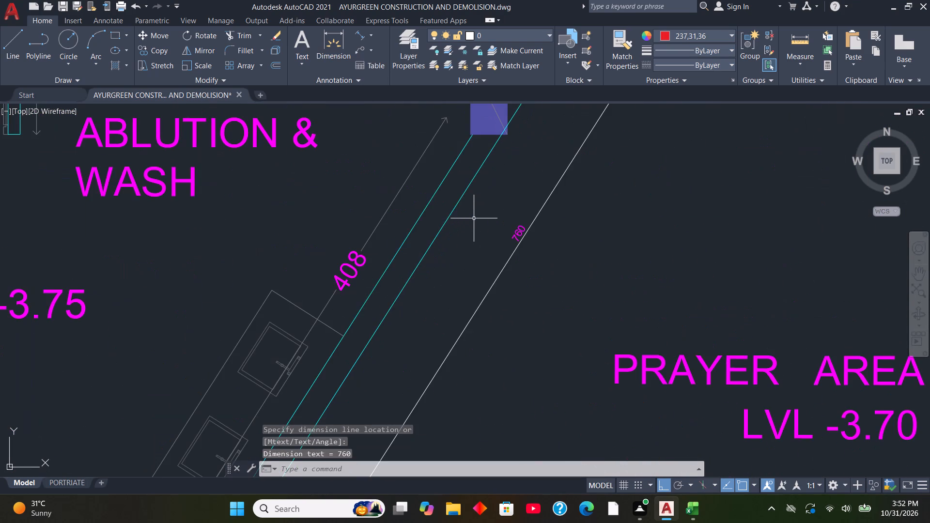
pyautogui.scroll(-4, 480, 218)
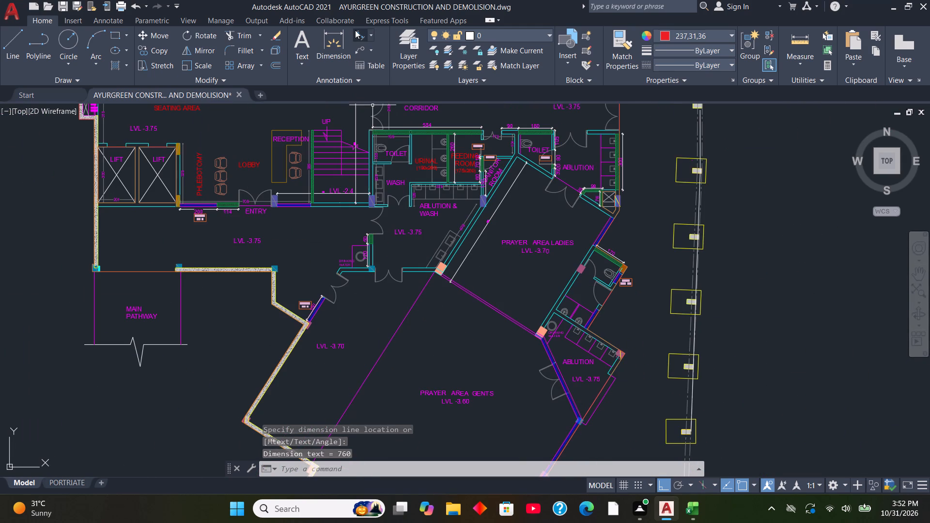
# Measure the opposite S-E wall with an aligned dimension from its upper corner near the duct to the orange column by the drinking water.
pyautogui.click(355, 30)
pyautogui.scroll(2, 615, 225)
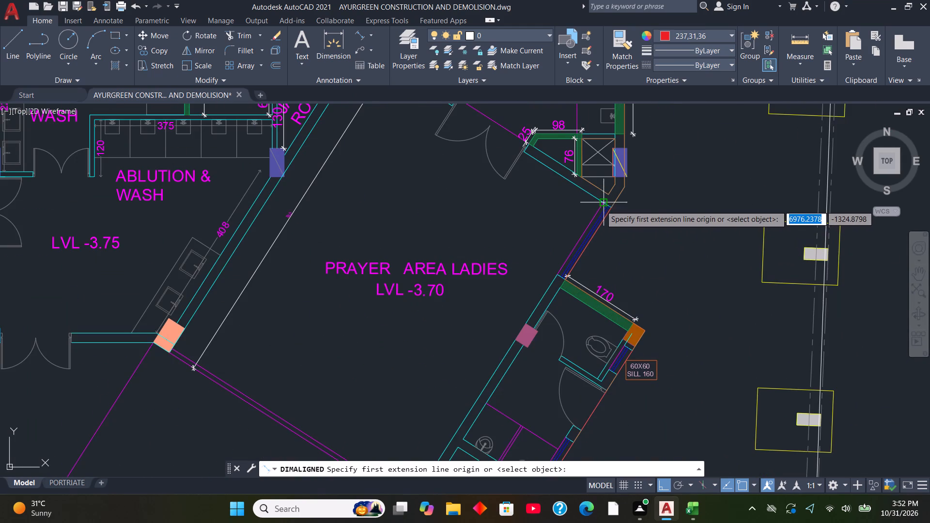
pyautogui.scroll(4, 601, 205)
pyautogui.click(612, 187)
pyautogui.scroll(-4, 612, 187)
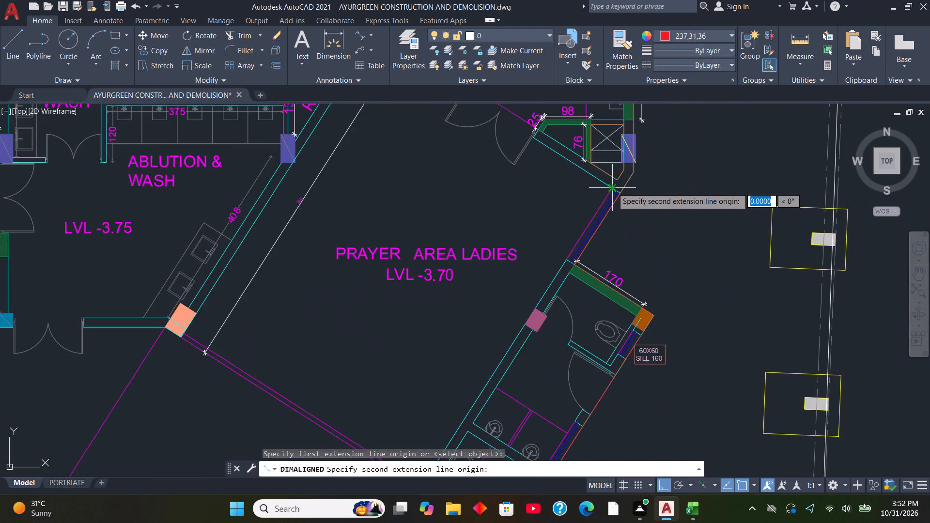
pyautogui.scroll(-3, 612, 187)
pyautogui.scroll(4, 570, 246)
pyautogui.scroll(1, 558, 296)
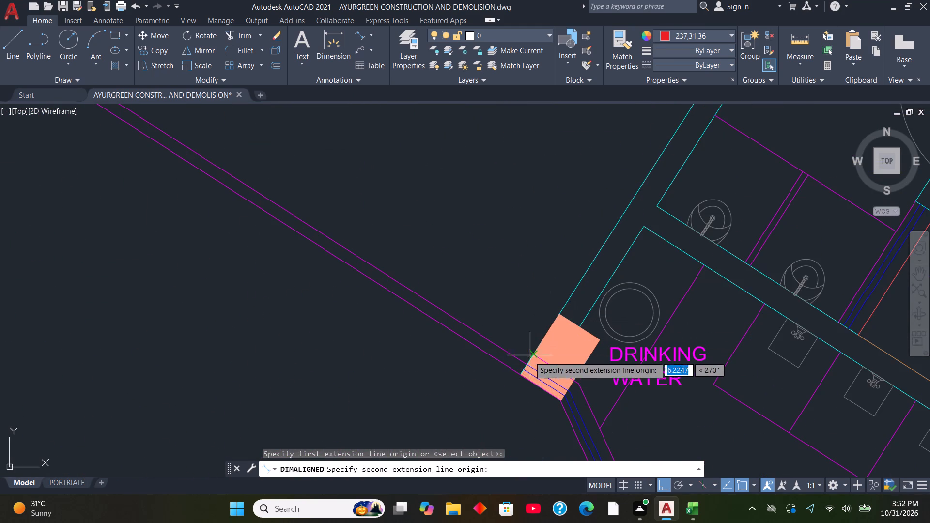
pyautogui.click(524, 376)
pyautogui.click(456, 309)
pyautogui.scroll(-3, 518, 308)
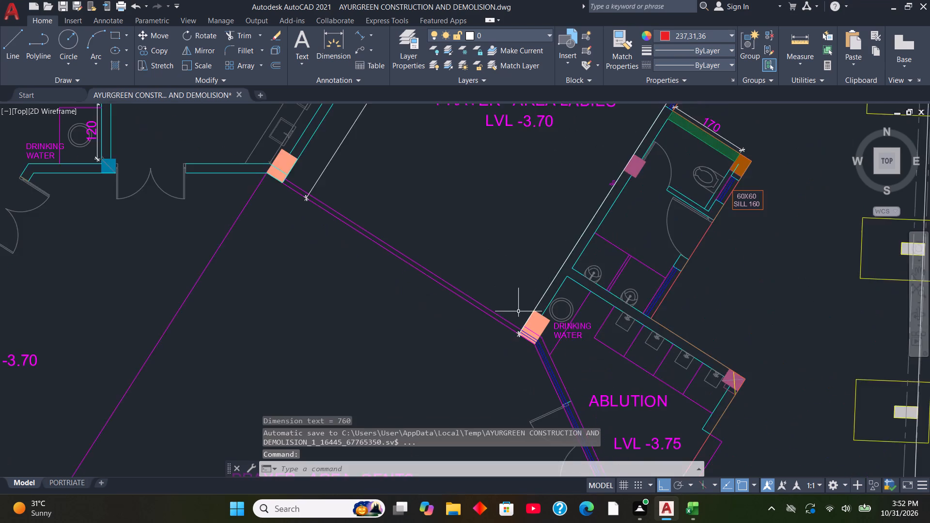
pyautogui.scroll(3, 587, 221)
pyautogui.scroll(-3, 571, 244)
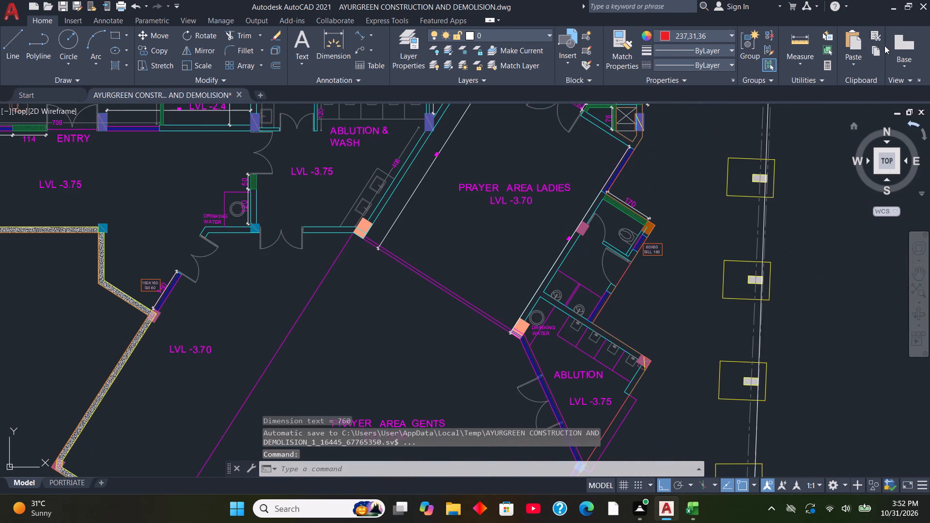
# In the Excel measurement sheet, set the length of both the S-E wall and the N-W wall to 7.60.
pyautogui.click(906, 9)
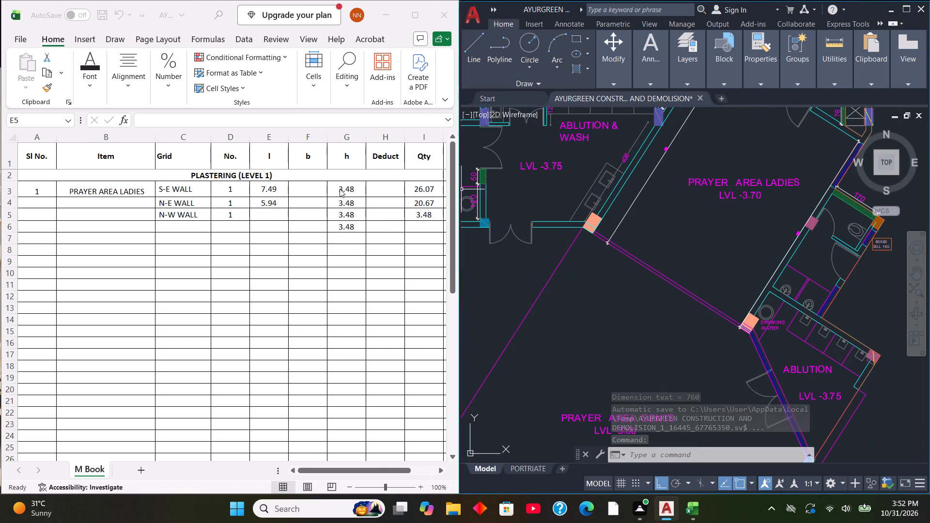
pyautogui.click(269, 185)
pyautogui.click(272, 187)
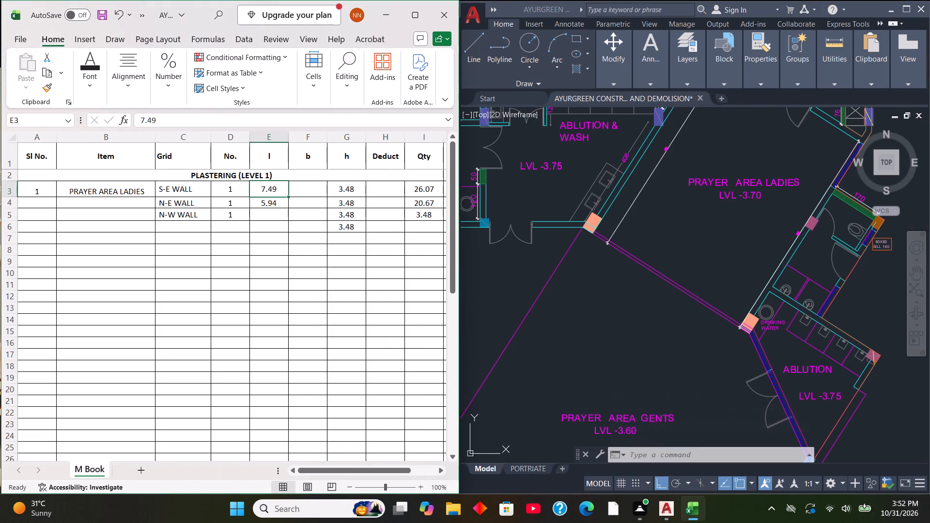
pyautogui.write('7.60')
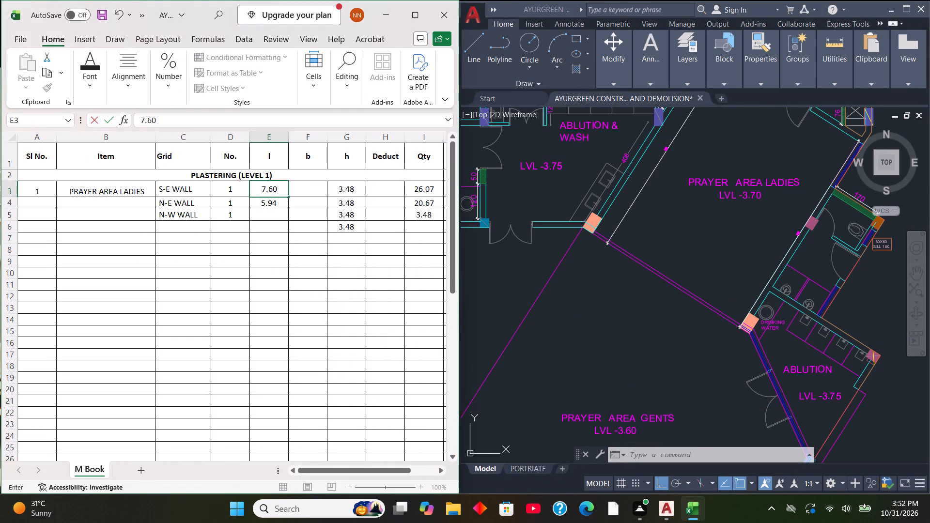
pyautogui.click(278, 216)
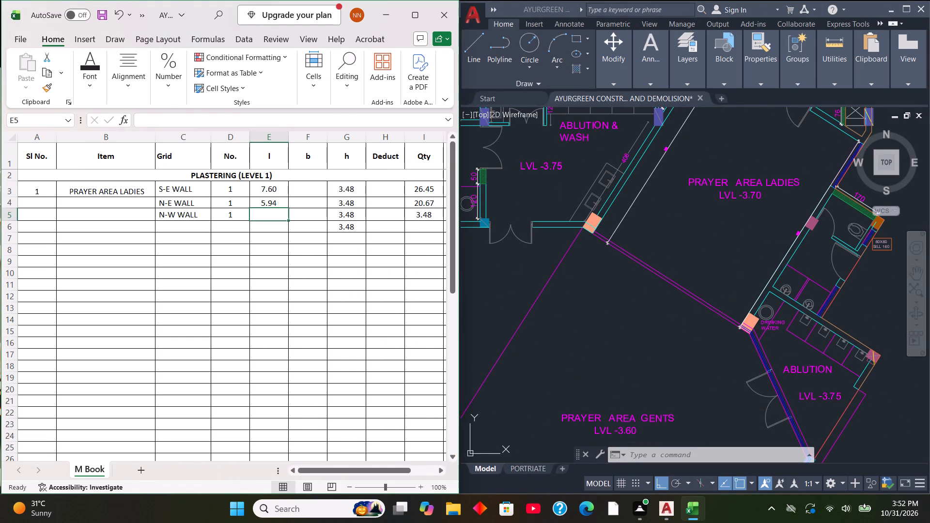
pyautogui.write('7.60')
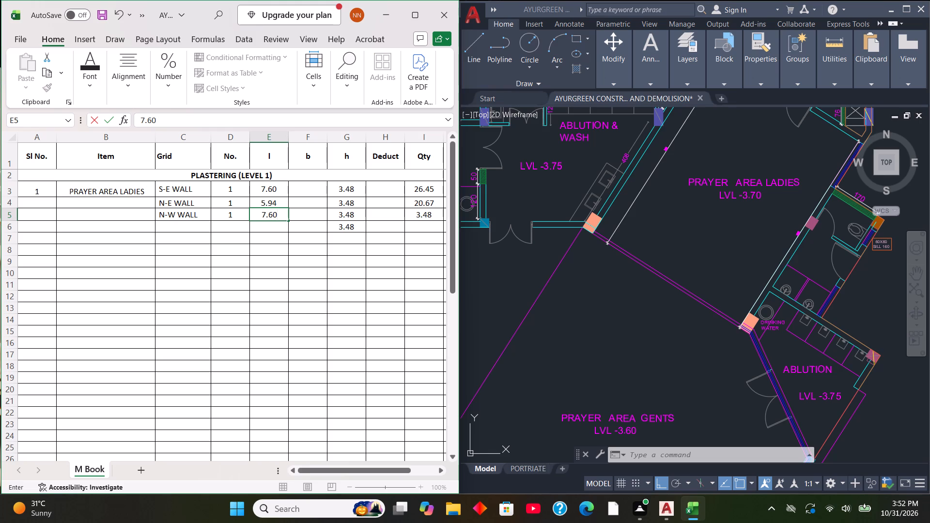
pyautogui.click(288, 254)
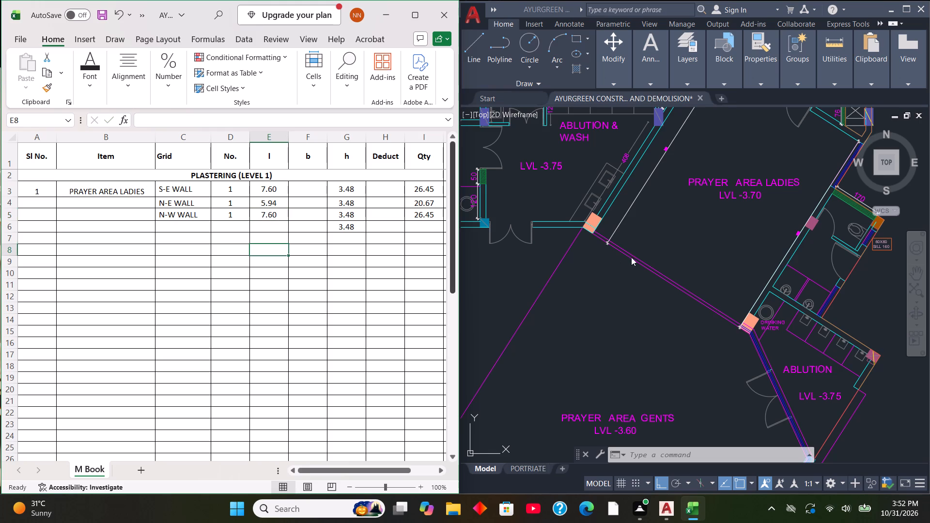
# In the AutoCAD plan, delete the two aligned dimensions along the ladies' prayer area's N-W and S-E walls.
pyautogui.scroll(-2, 614, 301)
pyautogui.scroll(1, 687, 252)
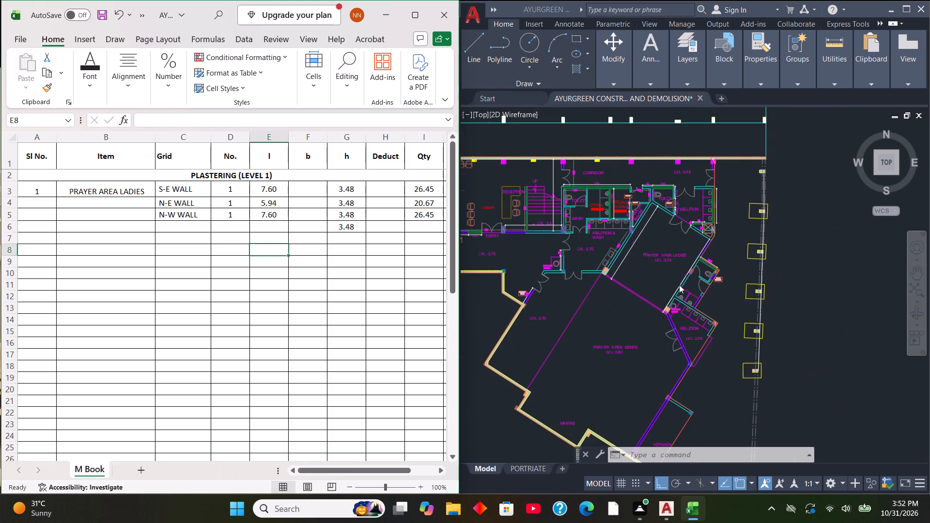
pyautogui.scroll(2, 679, 285)
pyautogui.scroll(-2, 679, 285)
pyautogui.scroll(1, 676, 304)
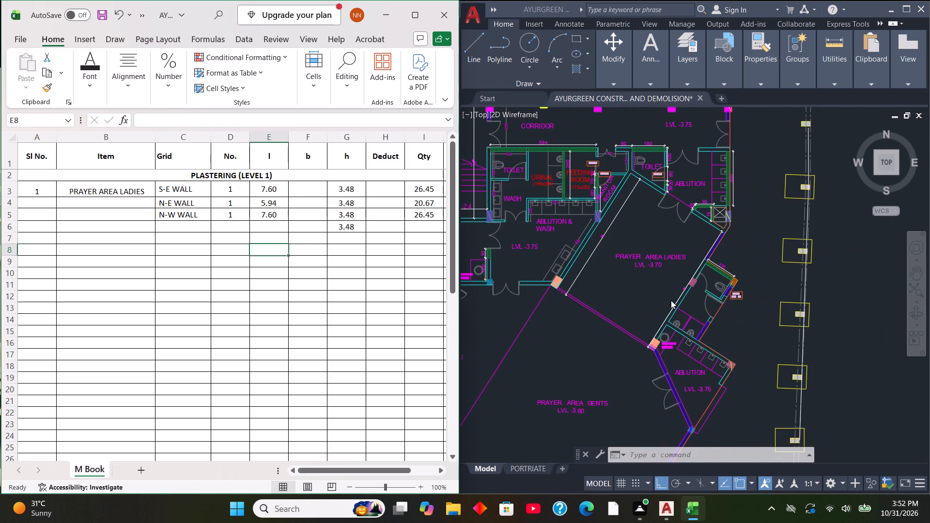
pyautogui.press('Escape')
pyautogui.click(673, 301)
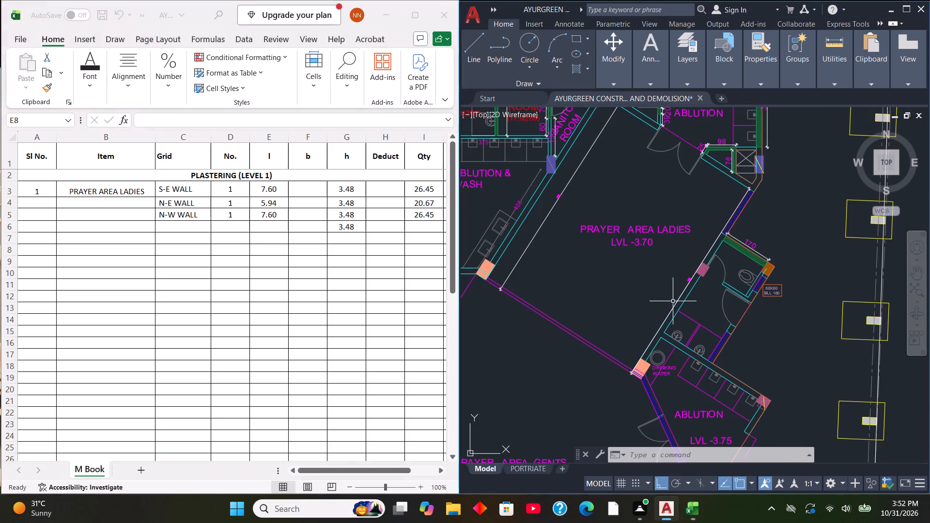
pyautogui.click(555, 198)
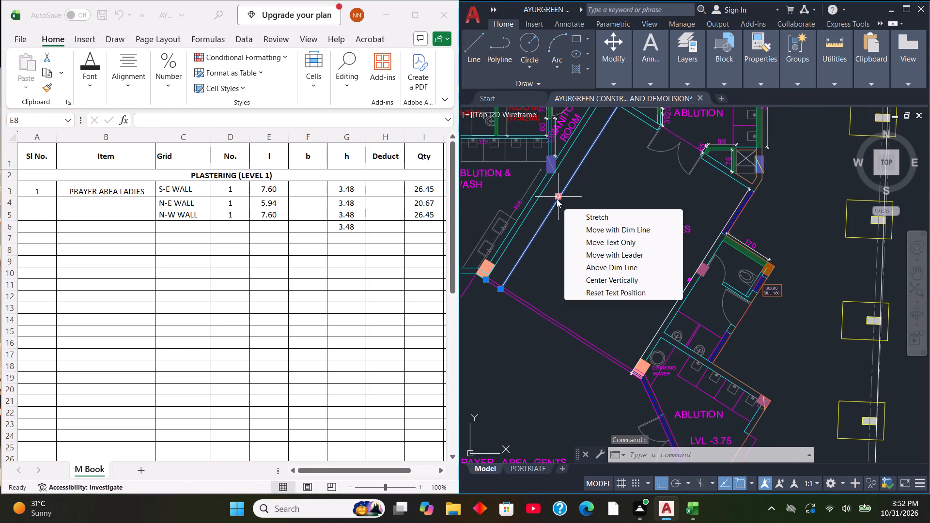
pyautogui.press('Delete')
pyautogui.press('Delete')
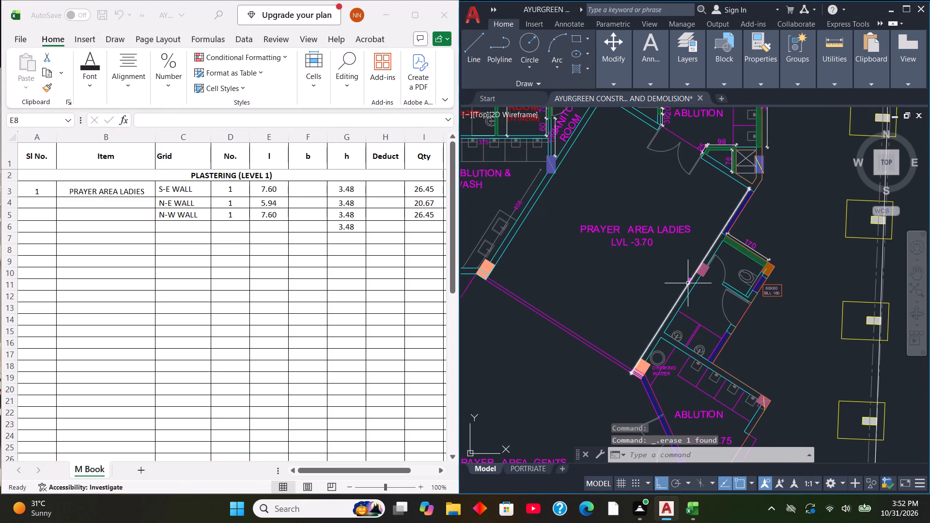
pyautogui.scroll(3, 688, 283)
pyautogui.click(688, 269)
pyautogui.press('Delete')
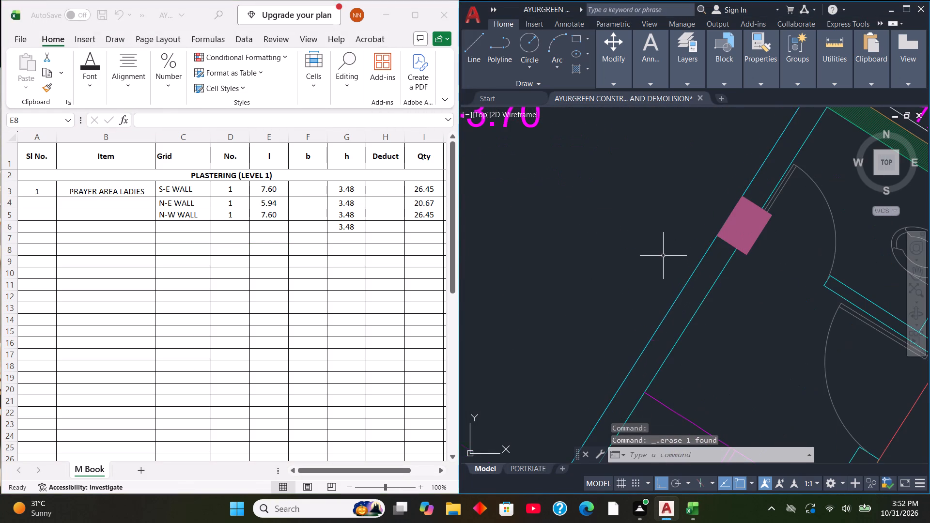
# Examine the construction plan around the ladies' and gents' prayer areas, the adjoining ablution rooms and the sheet's title block.
pyautogui.scroll(-5, 662, 254)
pyautogui.scroll(3, 654, 313)
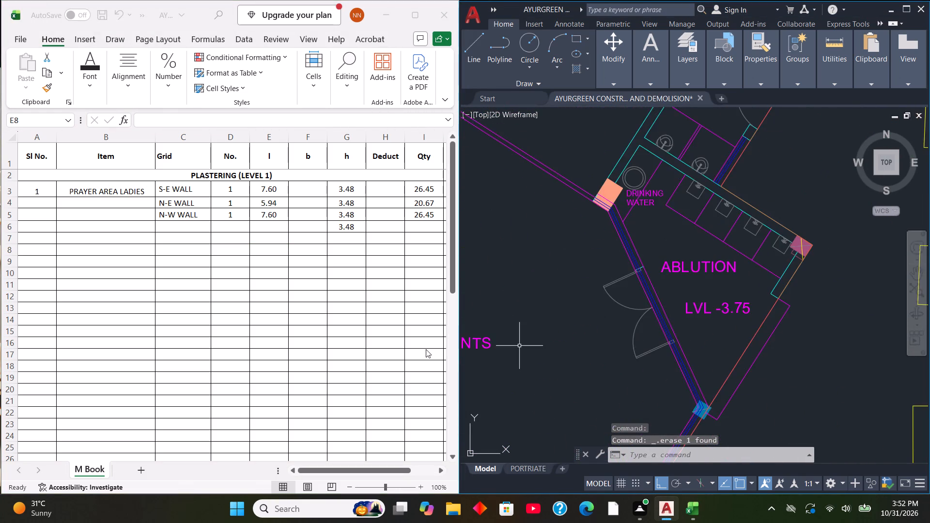
pyautogui.scroll(3, 615, 178)
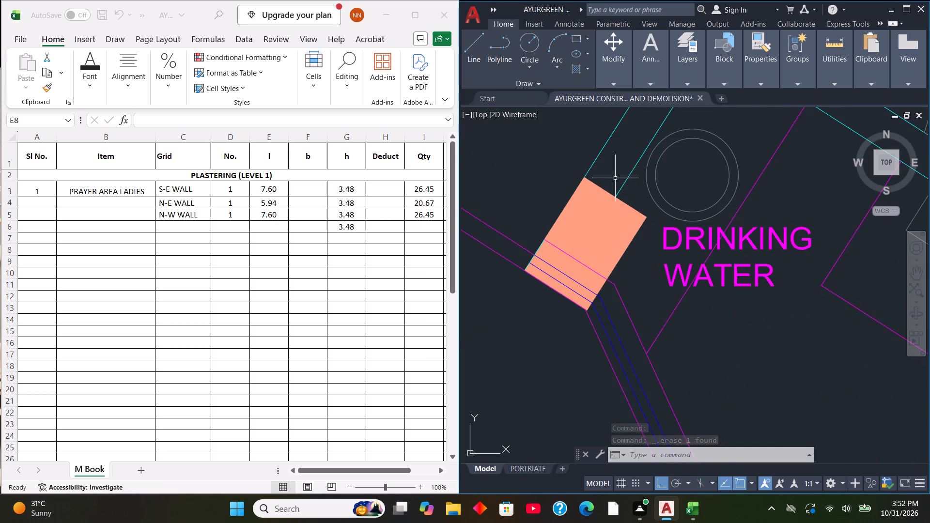
pyautogui.scroll(-3, 616, 178)
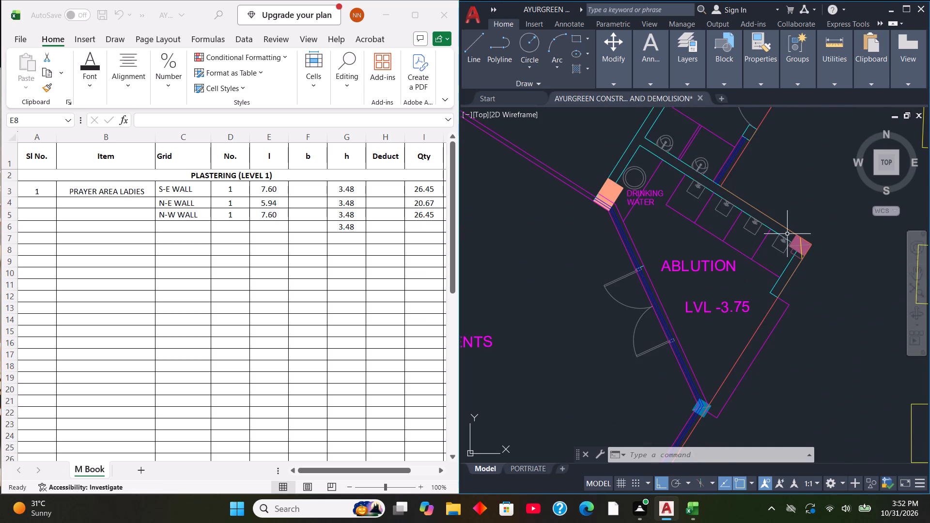
pyautogui.scroll(-4, 788, 234)
pyautogui.scroll(3, 700, 209)
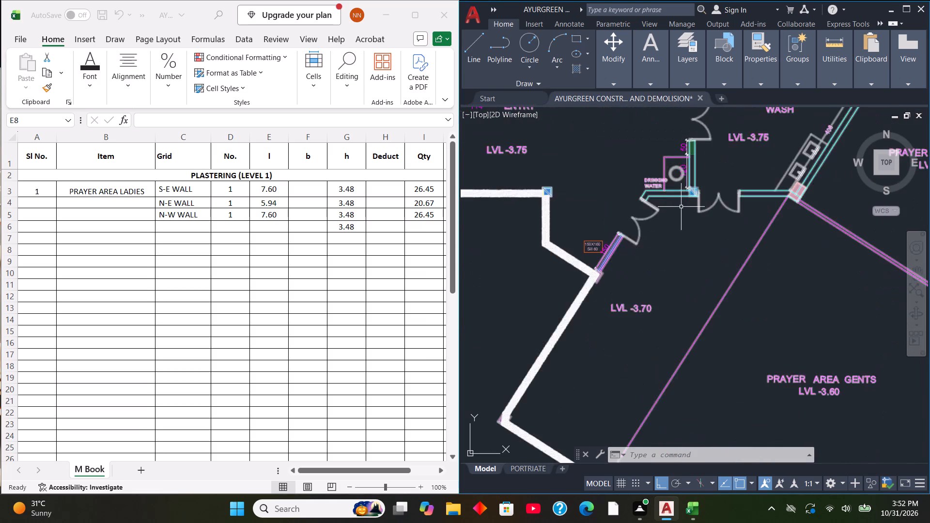
pyautogui.scroll(-3, 583, 247)
pyautogui.scroll(1, 654, 236)
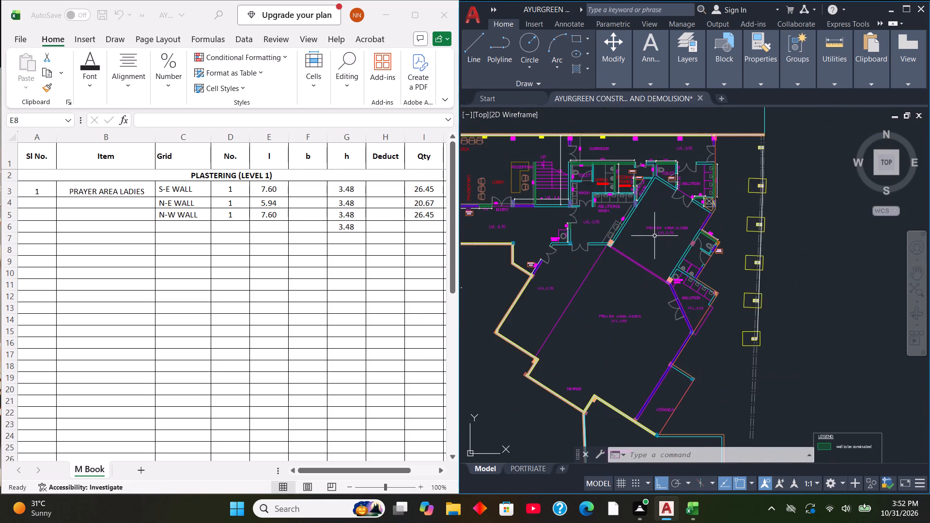
pyautogui.scroll(-3, 654, 237)
pyautogui.scroll(3, 703, 277)
pyautogui.scroll(-2, 703, 277)
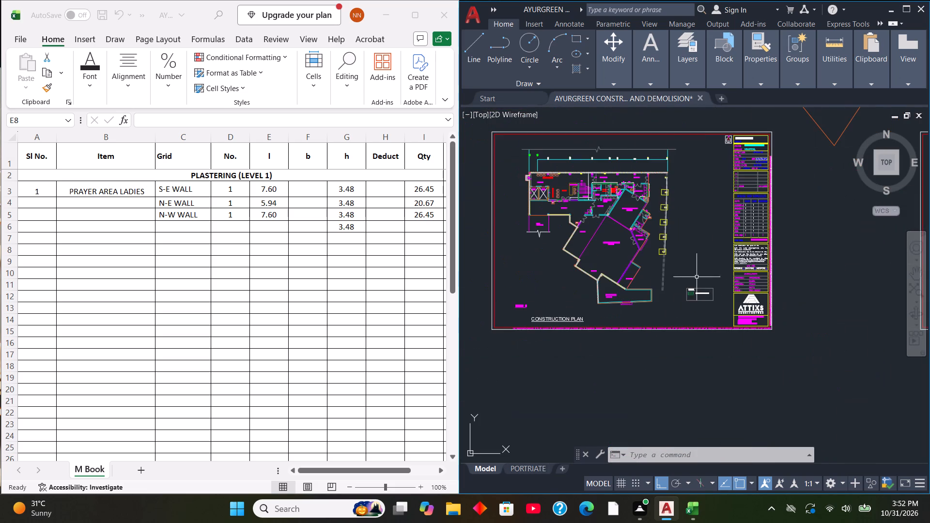
pyautogui.scroll(2, 517, 326)
pyautogui.scroll(-3, 479, 296)
pyautogui.scroll(2, 620, 256)
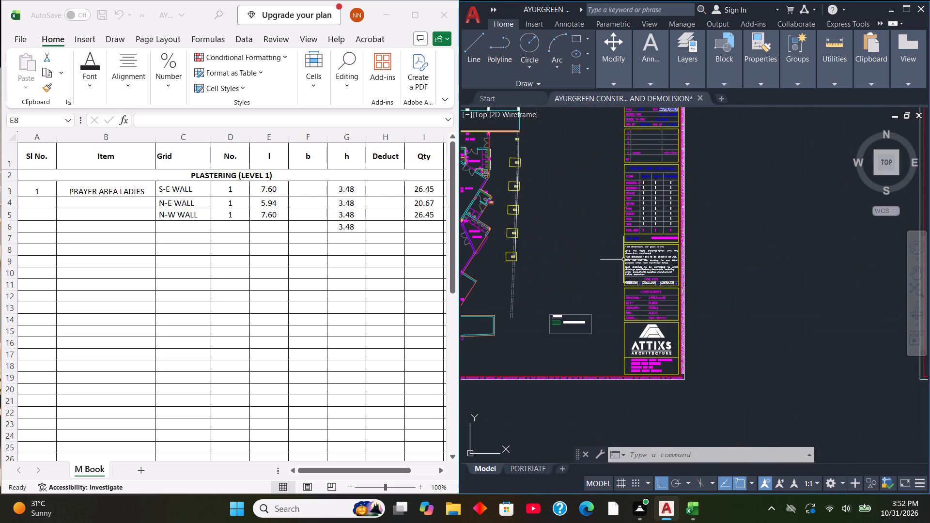
pyautogui.scroll(2, 654, 337)
pyautogui.scroll(-3, 653, 333)
pyautogui.scroll(-1, 570, 251)
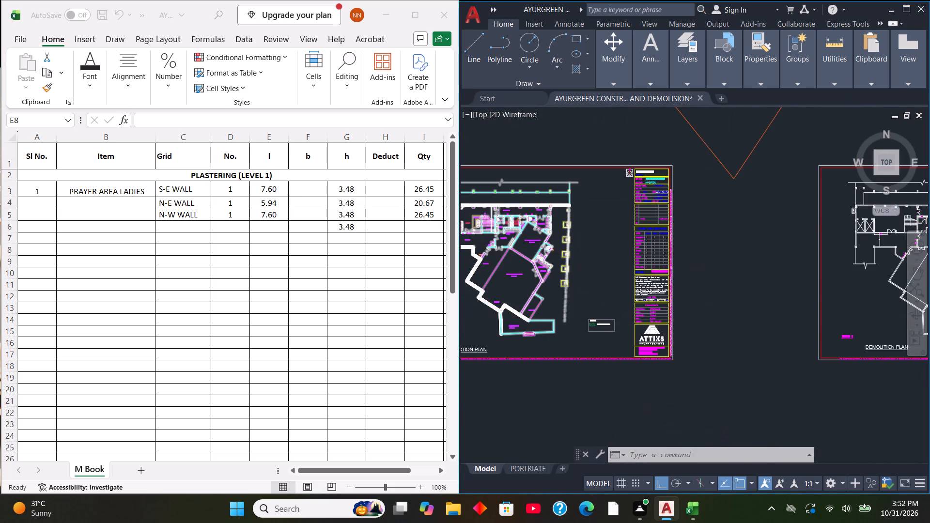
pyautogui.scroll(-1, 570, 251)
pyautogui.scroll(3, 535, 257)
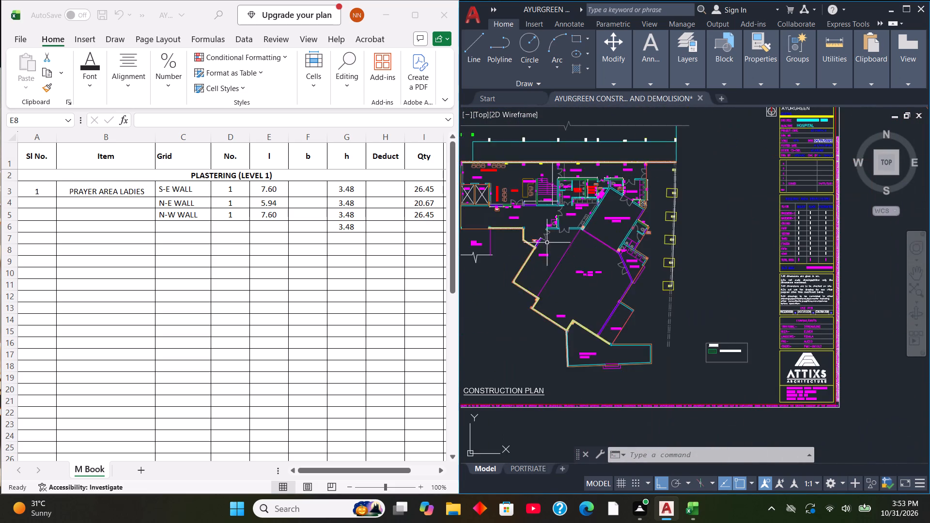
pyautogui.scroll(2, 618, 227)
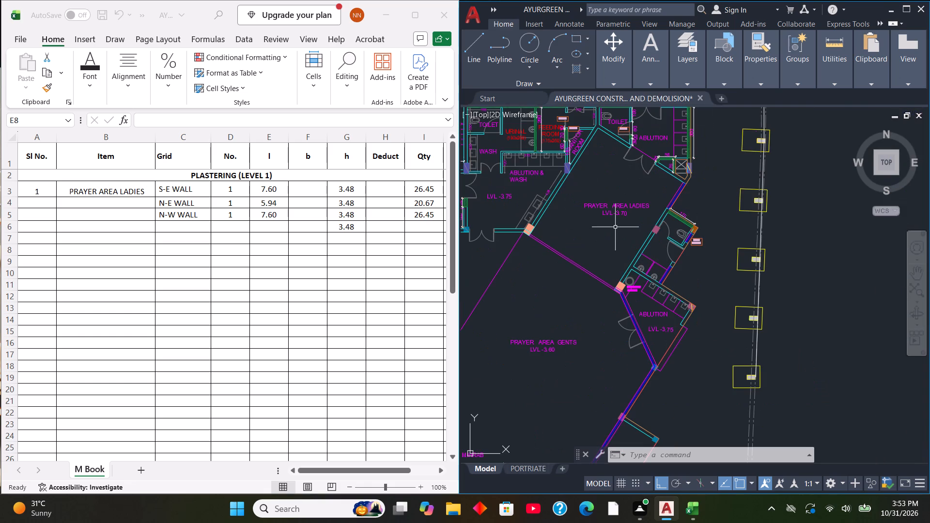
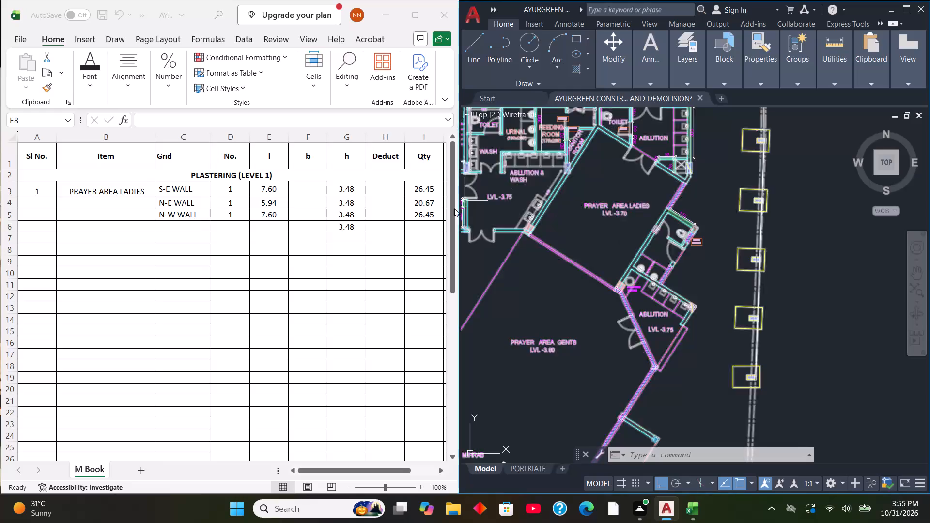
# In the Excel measurement sheet, clear the surplus height value in the row below the ladies' prayer area N-W wall.
pyautogui.click(351, 226)
pyautogui.click(351, 225)
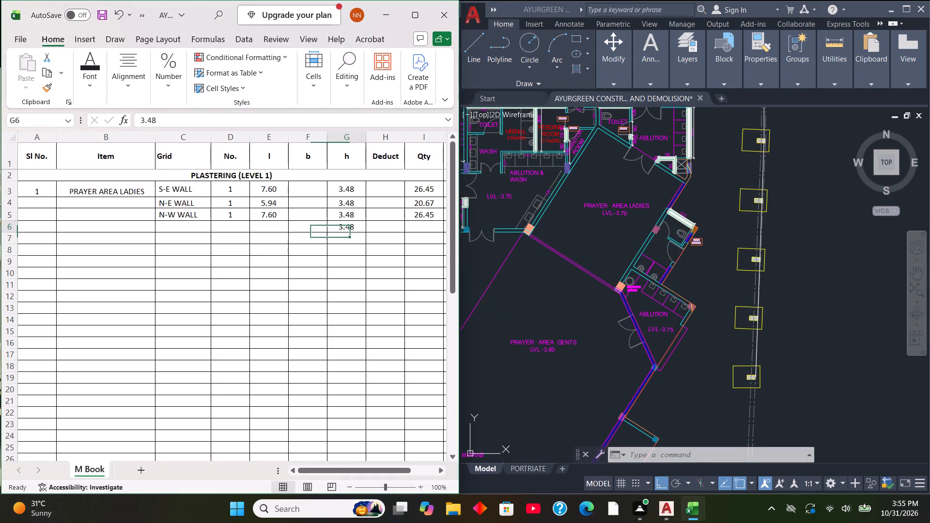
pyautogui.press('Delete')
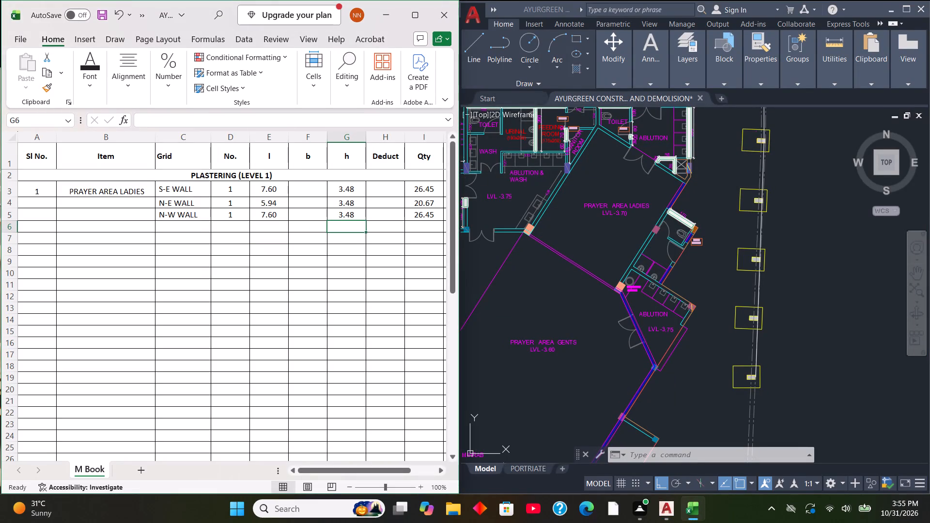
# In the AutoCAD plan, examine the wall with the double door between the gents' prayer area and the ablution room.
pyautogui.scroll(-2, 590, 259)
pyautogui.scroll(2, 601, 302)
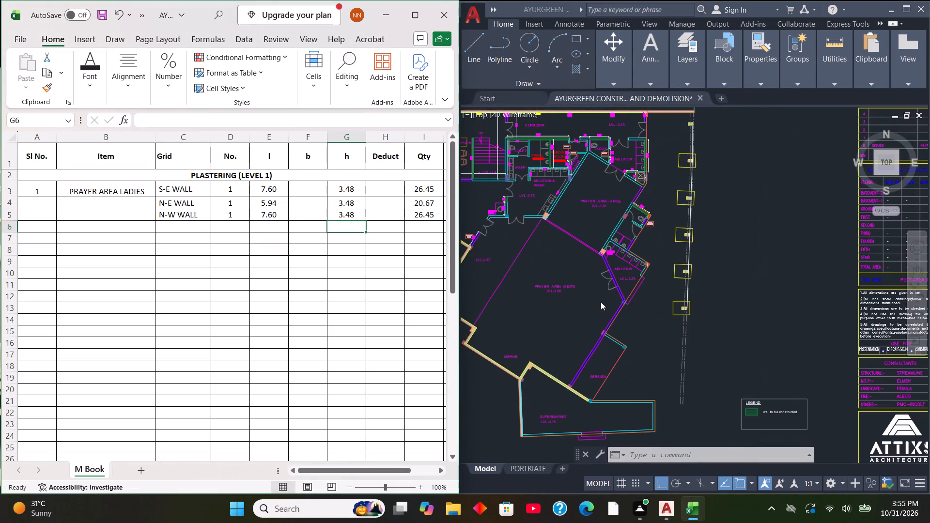
pyautogui.scroll(2, 606, 266)
pyautogui.scroll(2, 629, 233)
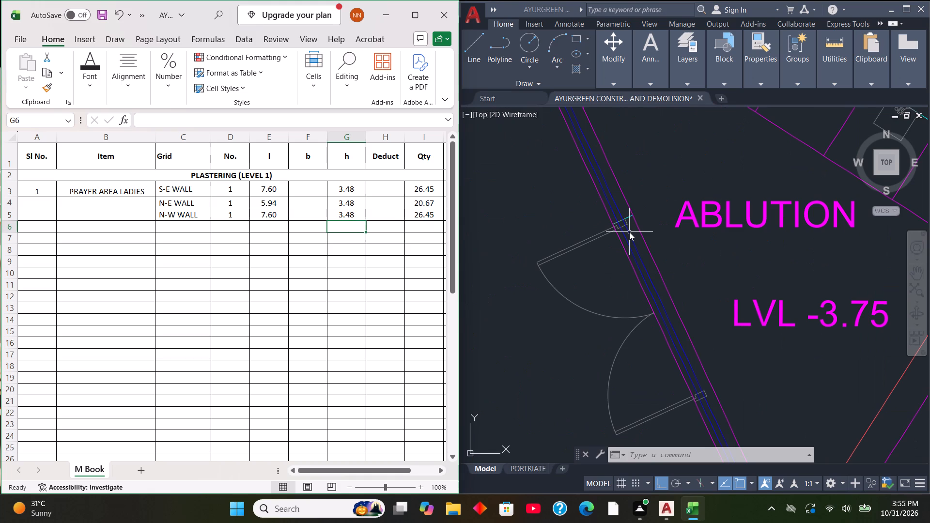
pyautogui.scroll(-2, 629, 232)
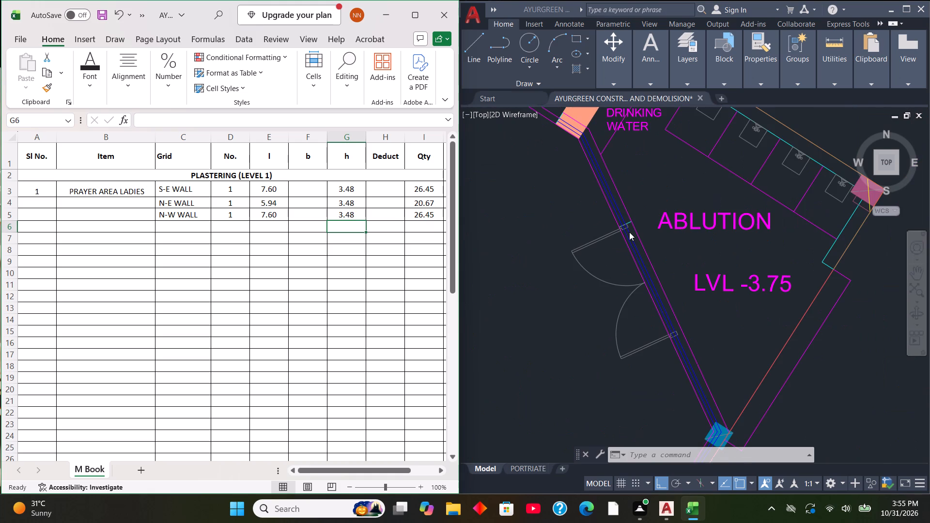
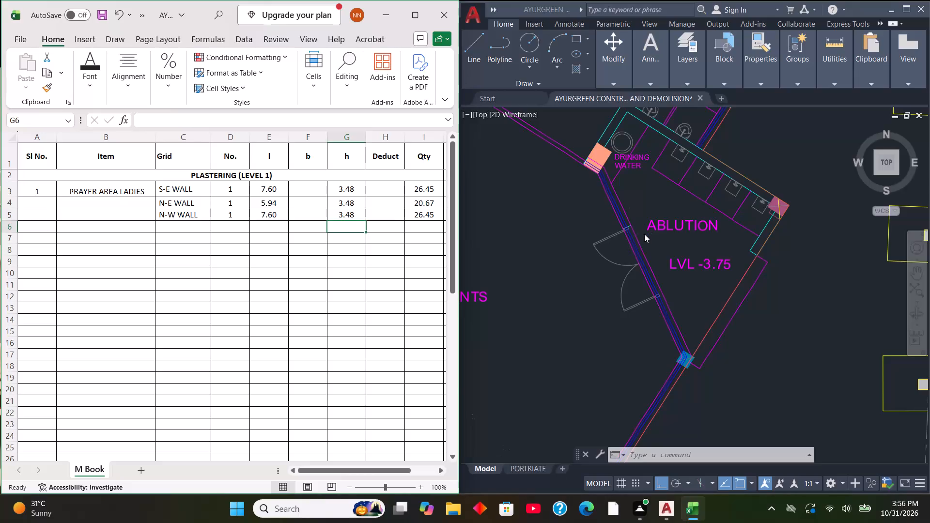
# In the AutoCAD plan, examine the gents' prayer area walls, including the column junction beside the veranda.
pyautogui.scroll(-3, 644, 244)
pyautogui.scroll(2, 613, 215)
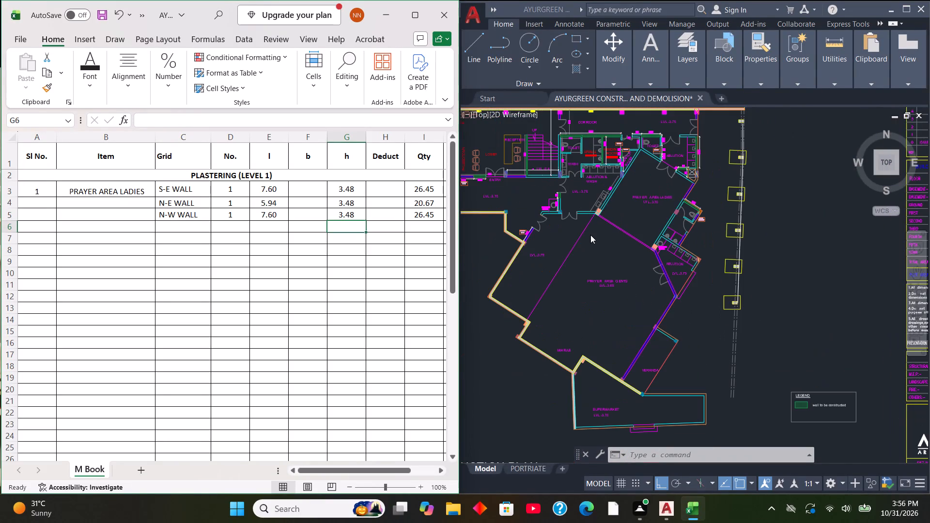
pyautogui.scroll(2, 586, 234)
pyautogui.scroll(-3, 586, 234)
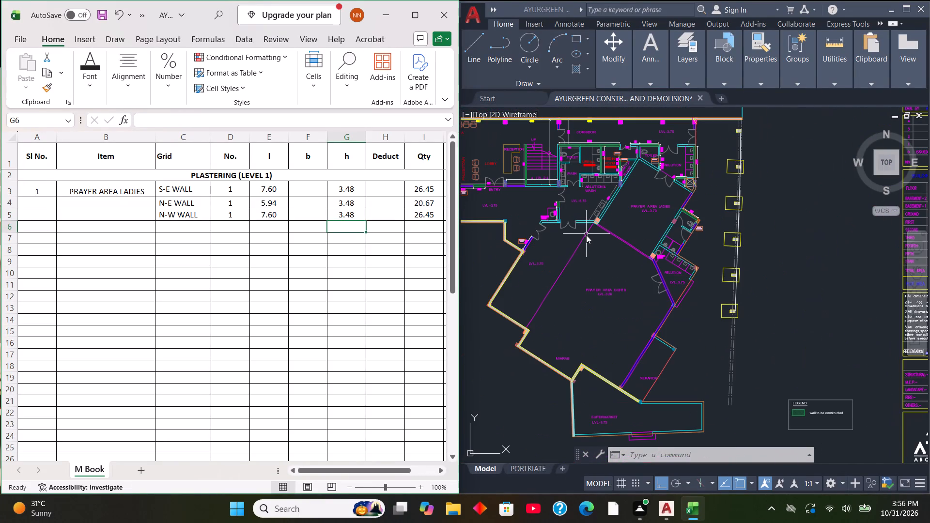
pyautogui.scroll(2, 561, 355)
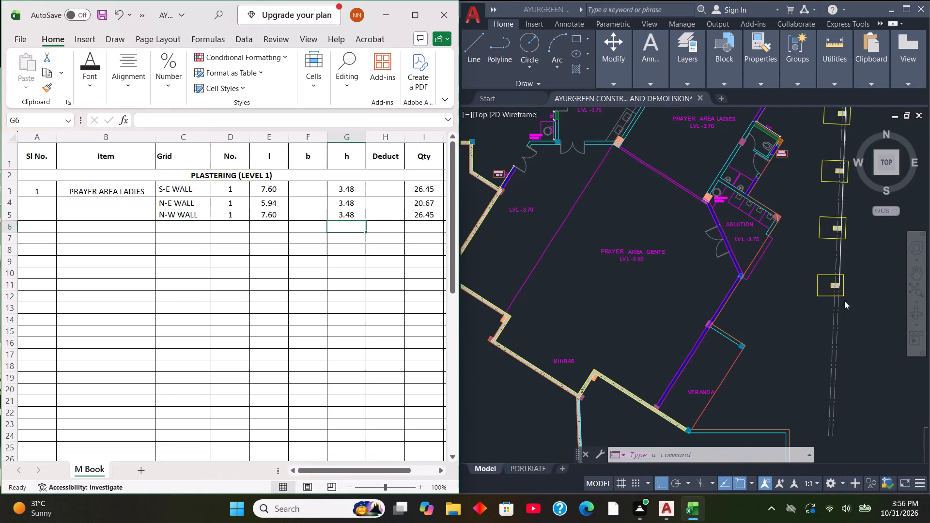
pyautogui.scroll(4, 807, 312)
pyautogui.scroll(-2, 712, 311)
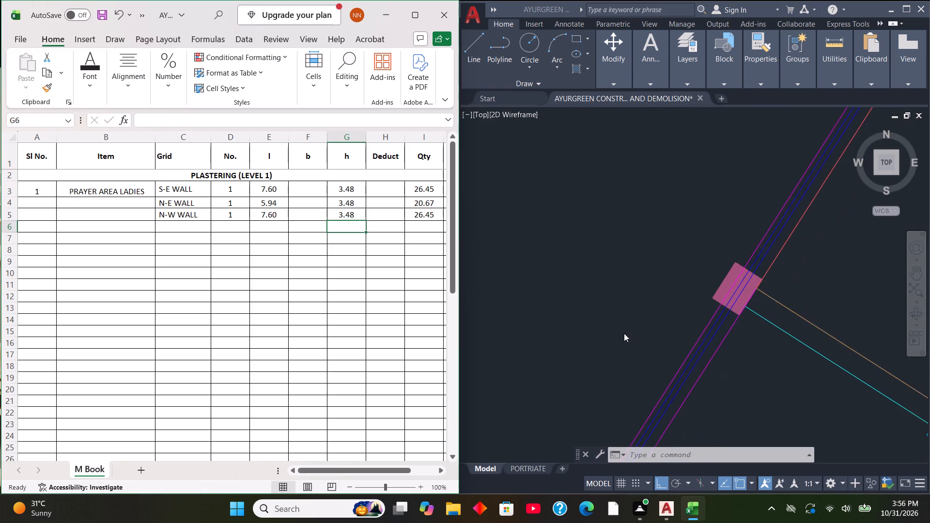
pyautogui.scroll(-5, 624, 333)
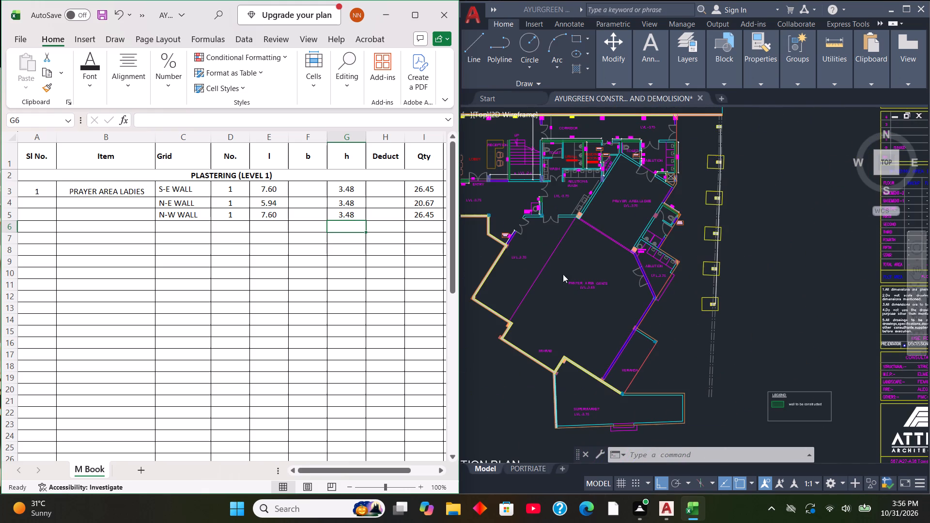
# Examine the lobby and entry, the ablution and wash area, and the toilets around the ladies' prayer area in the plan.
pyautogui.scroll(5, 515, 238)
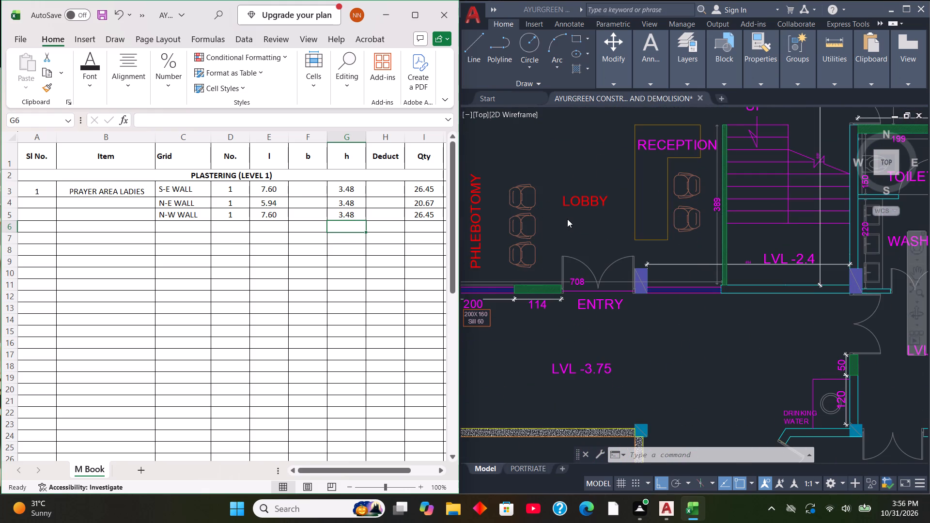
pyautogui.scroll(-4, 568, 220)
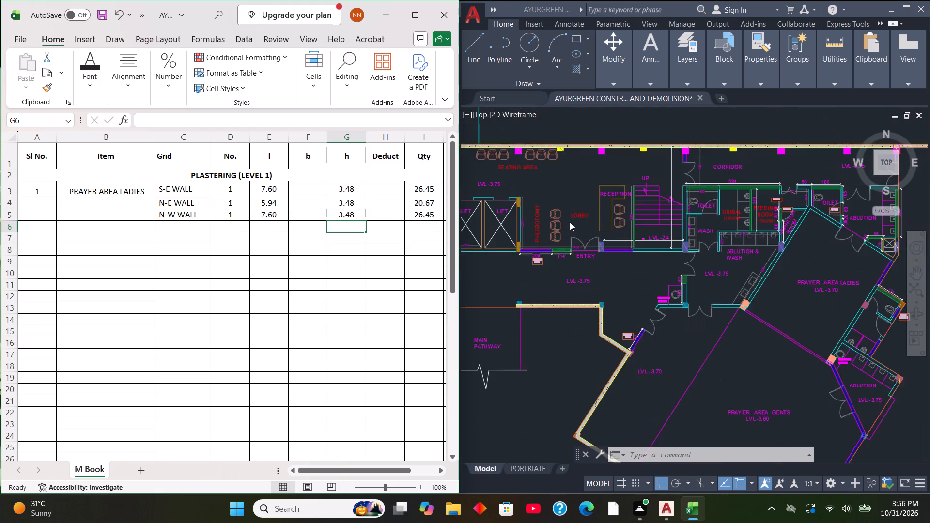
pyautogui.scroll(-1, 570, 222)
pyautogui.scroll(2, 640, 193)
pyautogui.scroll(1, 675, 217)
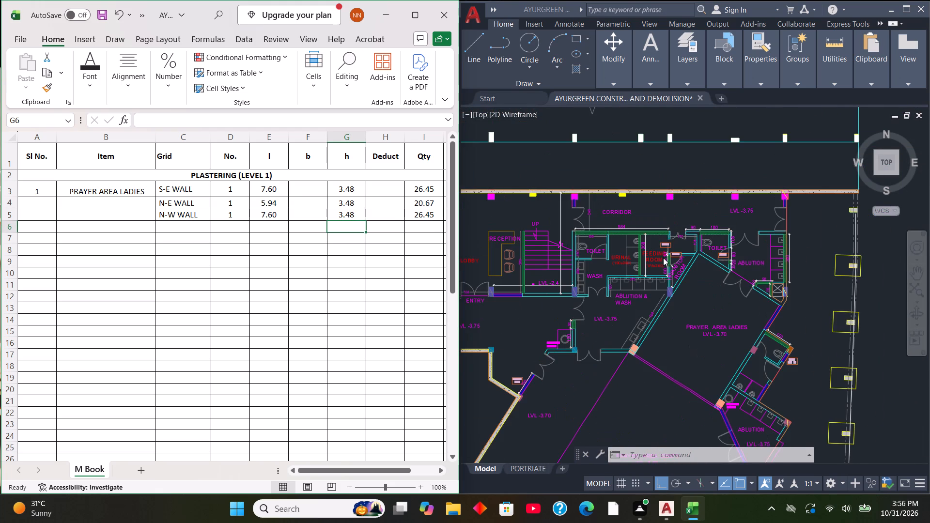
pyautogui.scroll(1, 664, 258)
pyautogui.scroll(-1, 664, 255)
pyautogui.scroll(2, 661, 356)
pyautogui.scroll(-2, 617, 320)
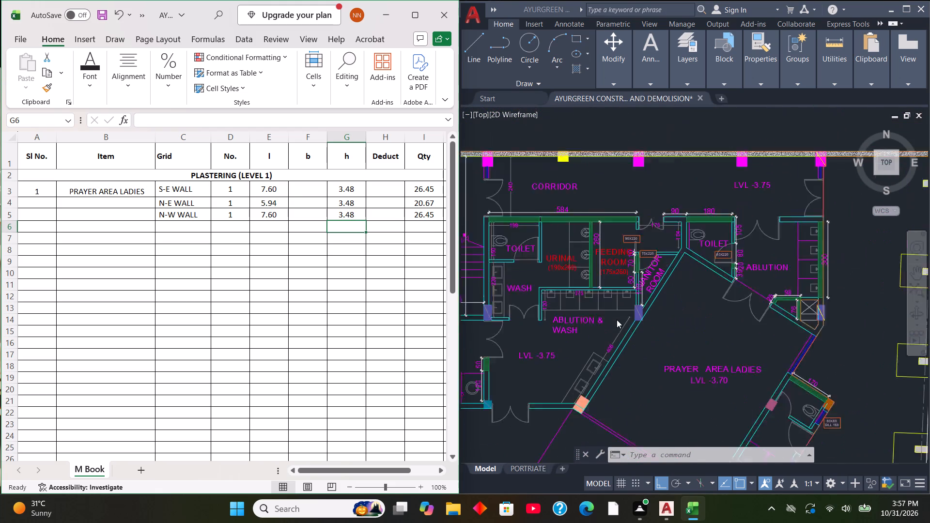
# Examine the toilet and wash room walls, doors and window adjoining the ladies' prayer area, beside the drinking water point.
pyautogui.scroll(-2, 617, 320)
pyautogui.scroll(1, 721, 377)
pyautogui.scroll(3, 665, 374)
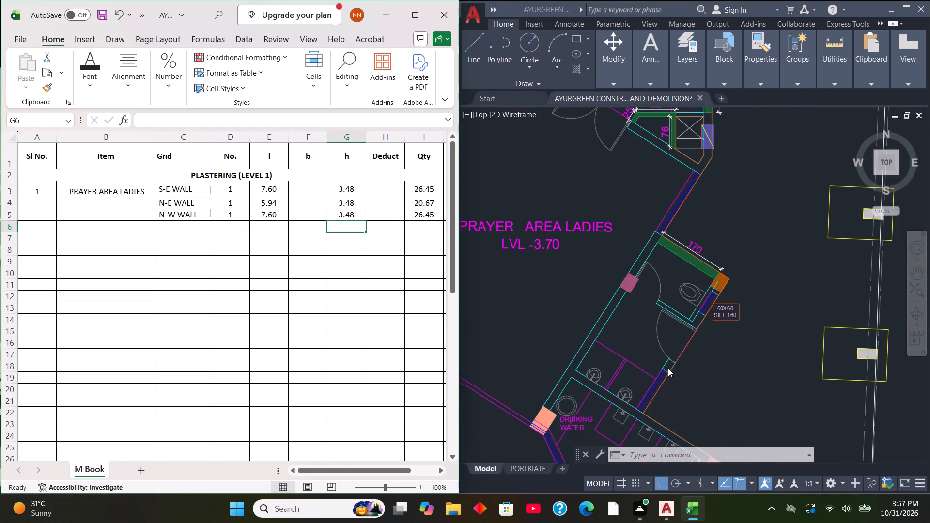
pyautogui.scroll(2, 668, 367)
pyautogui.scroll(-3, 645, 346)
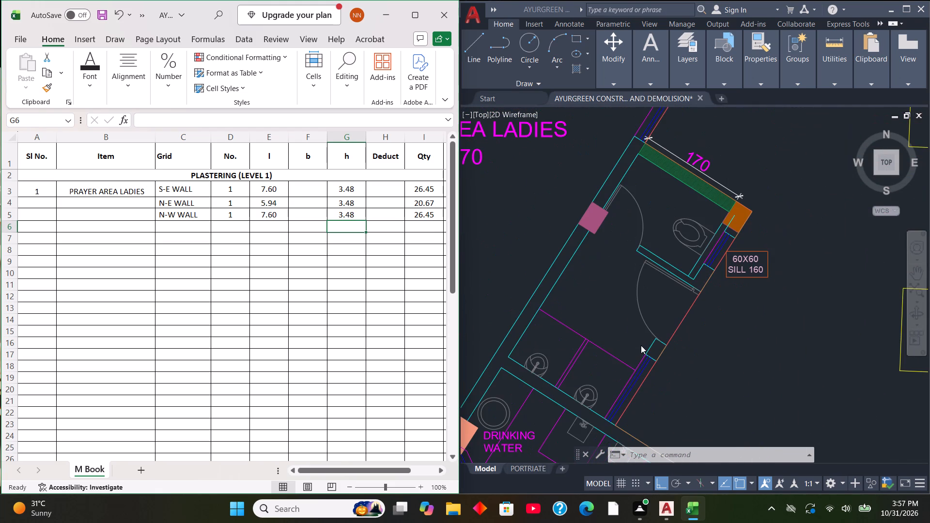
pyautogui.scroll(1, 641, 345)
pyautogui.scroll(-1, 641, 345)
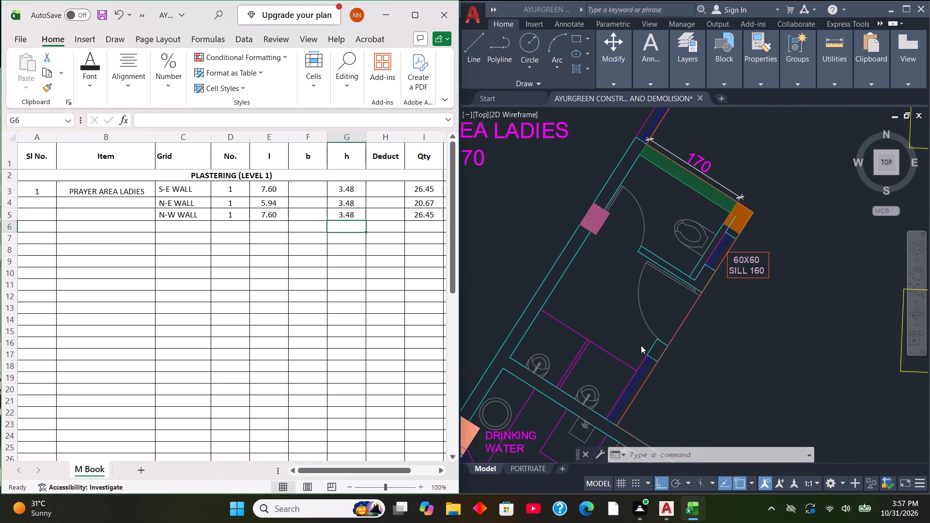
pyautogui.scroll(-1, 641, 345)
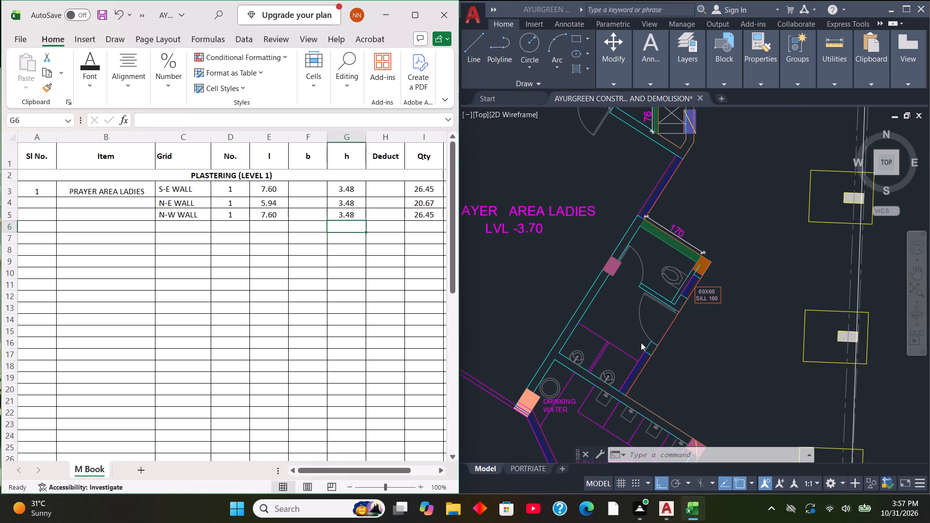
pyautogui.scroll(-1, 641, 342)
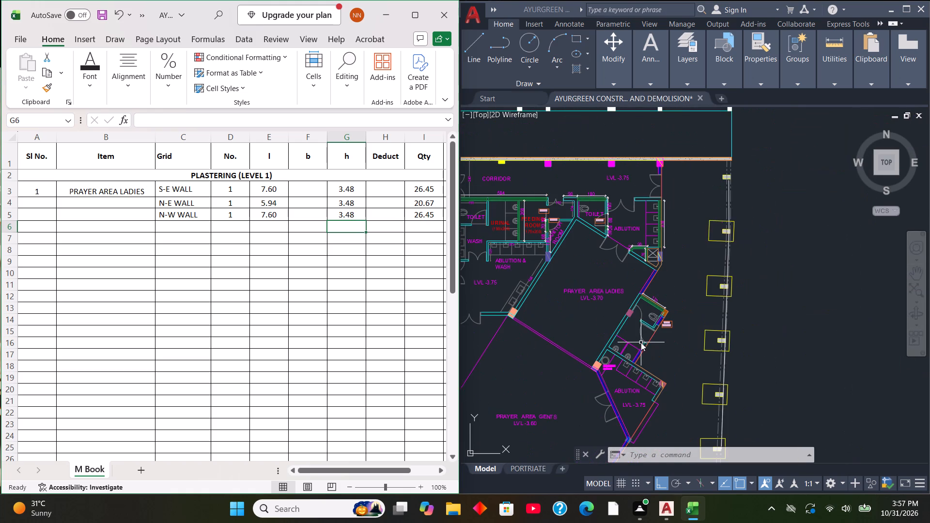
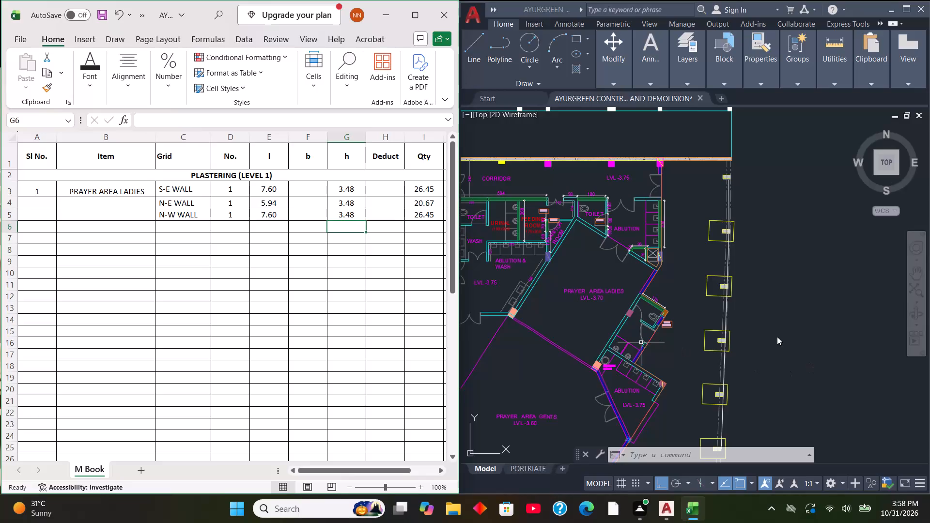
# Examine the gents' prayer area walls in the plan, along the adjoining ablution room and the veranda.
pyautogui.scroll(-2, 616, 271)
pyautogui.scroll(2, 602, 324)
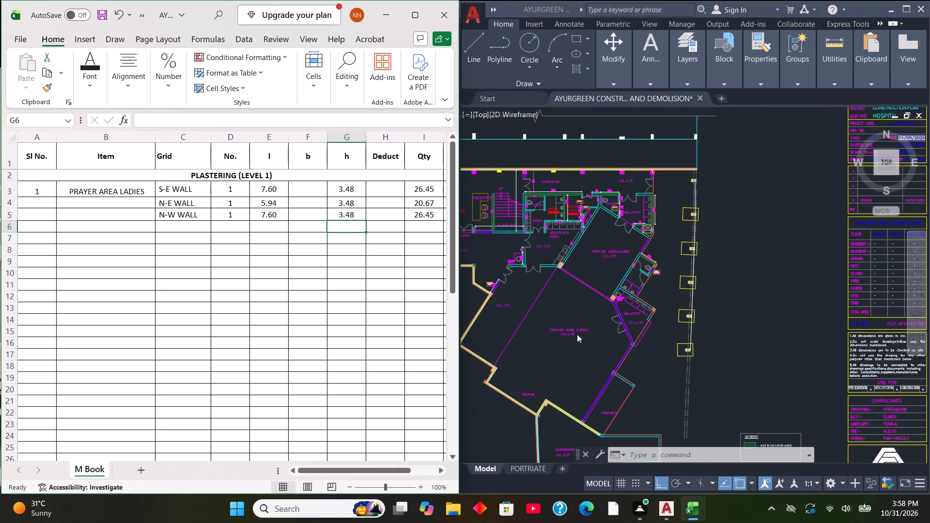
pyautogui.scroll(1, 557, 342)
pyautogui.scroll(-3, 564, 325)
pyautogui.scroll(3, 554, 347)
pyautogui.scroll(-2, 559, 343)
pyautogui.scroll(1, 521, 388)
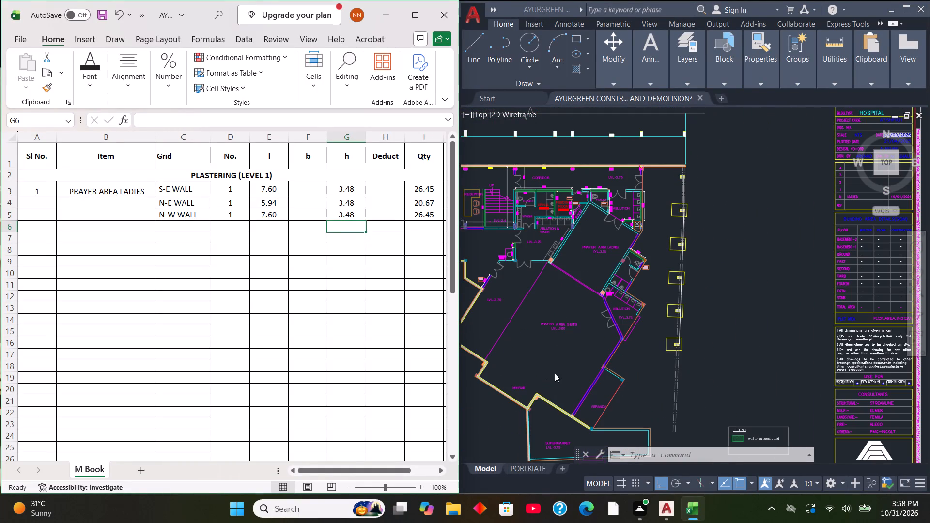
pyautogui.scroll(1, 545, 346)
pyautogui.scroll(-1, 559, 336)
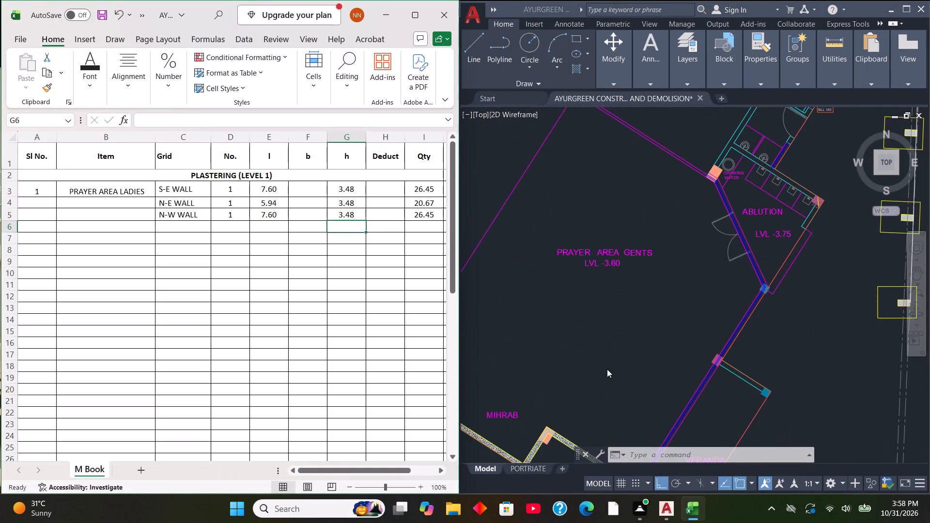
pyautogui.scroll(3, 642, 403)
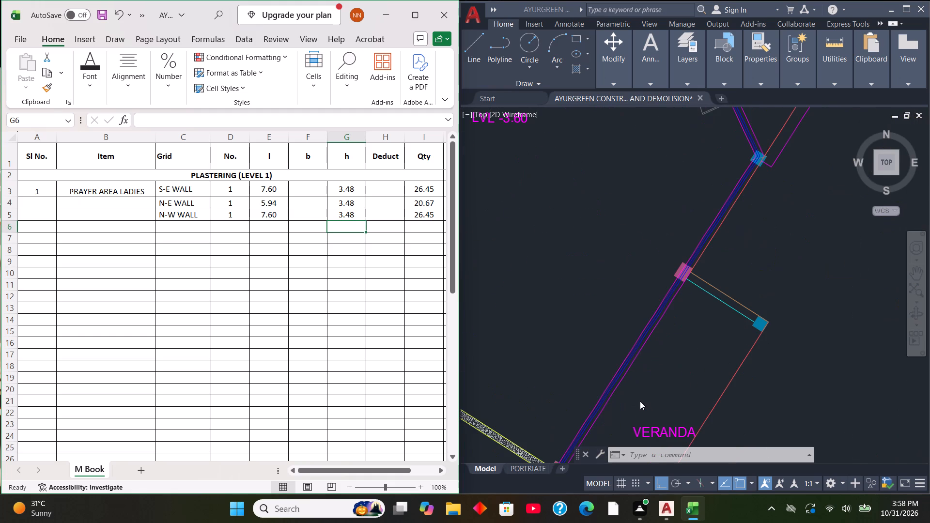
pyautogui.scroll(-3, 640, 398)
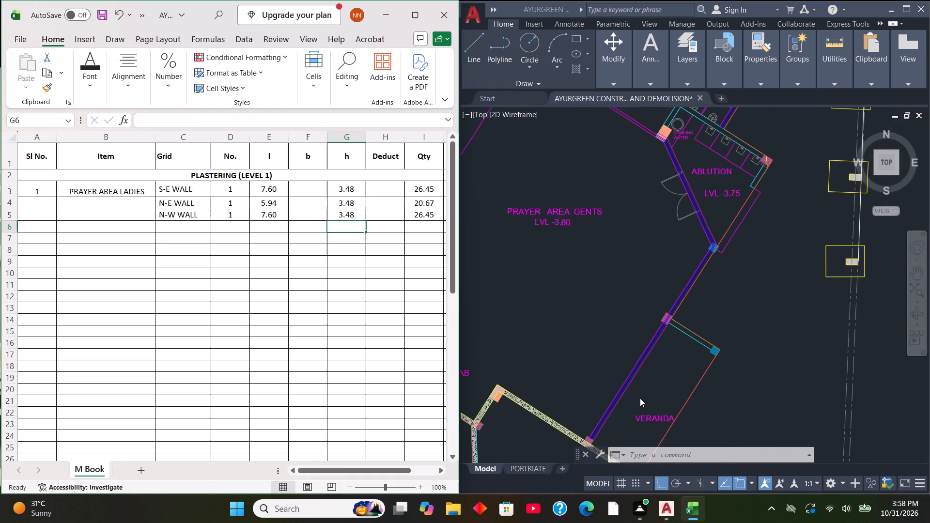
pyautogui.scroll(-1, 640, 398)
pyautogui.scroll(3, 666, 259)
pyautogui.scroll(1, 756, 172)
pyautogui.scroll(-3, 756, 173)
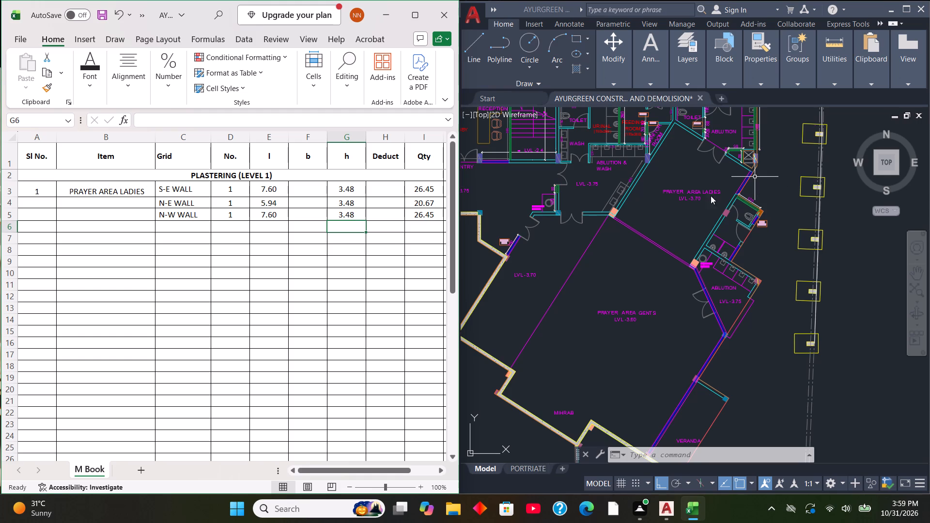
# Examine the gents' prayer area outline in the plan, from the entry-side walls and doors to the mihrab.
pyautogui.scroll(-1, 685, 213)
pyautogui.scroll(3, 585, 244)
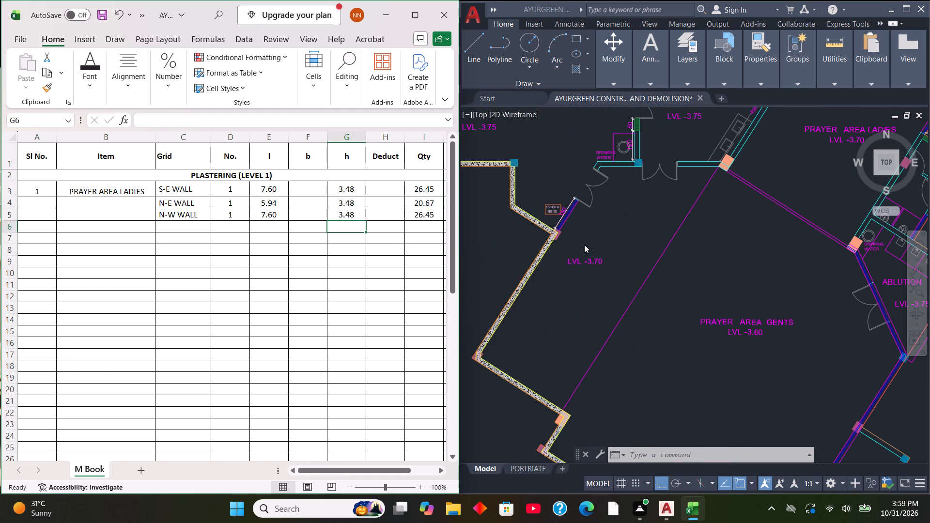
pyautogui.scroll(1, 585, 245)
pyautogui.scroll(-4, 585, 245)
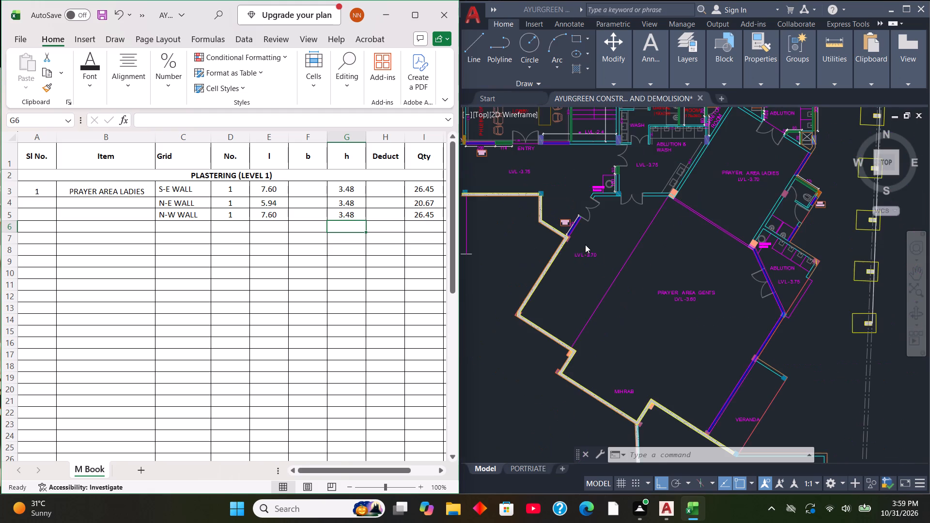
pyautogui.scroll(3, 627, 269)
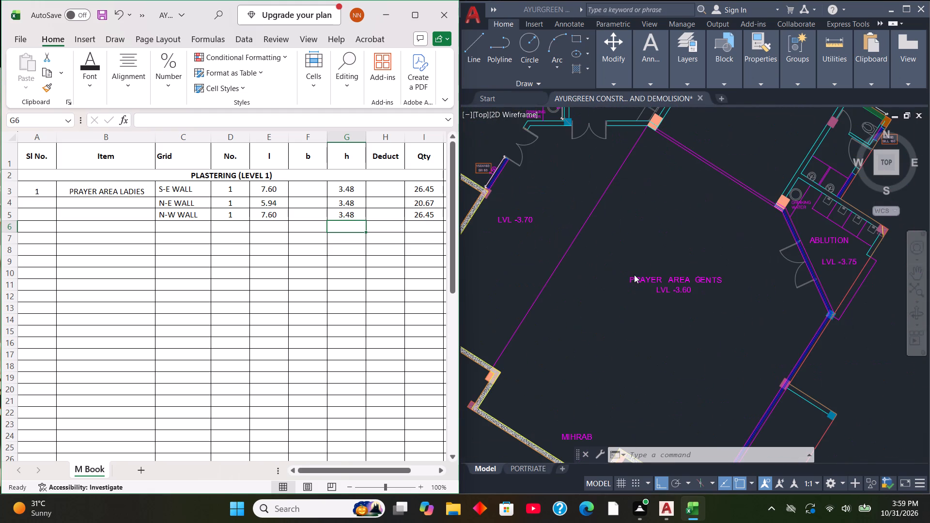
pyautogui.scroll(-3, 628, 273)
pyautogui.scroll(1, 608, 352)
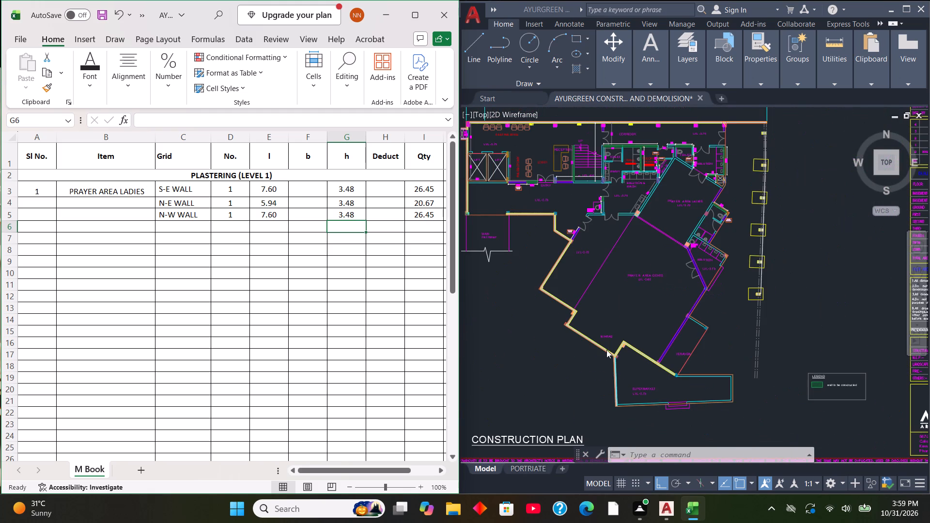
pyautogui.scroll(-2, 602, 339)
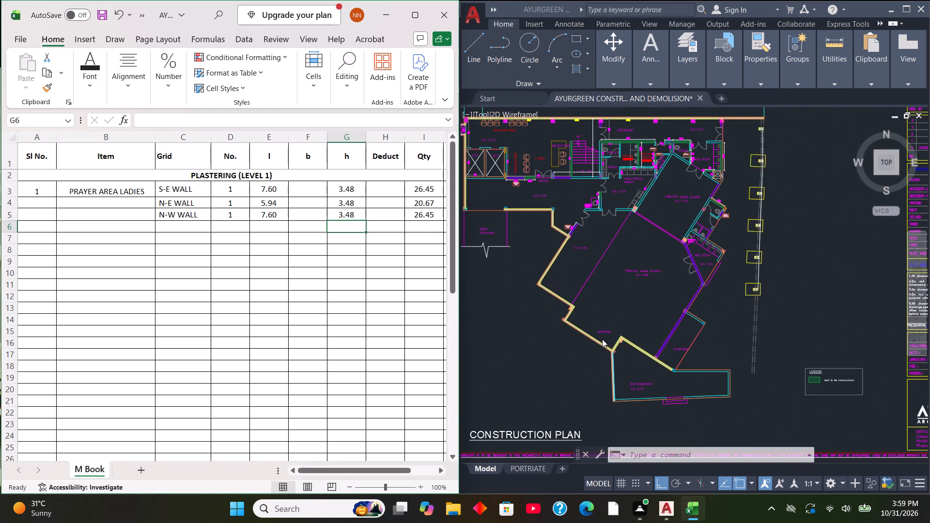
# Examine the rooms around the ladies' prayer area in the plan, including the ablution room and toilet below the corridor.
pyautogui.scroll(3, 621, 254)
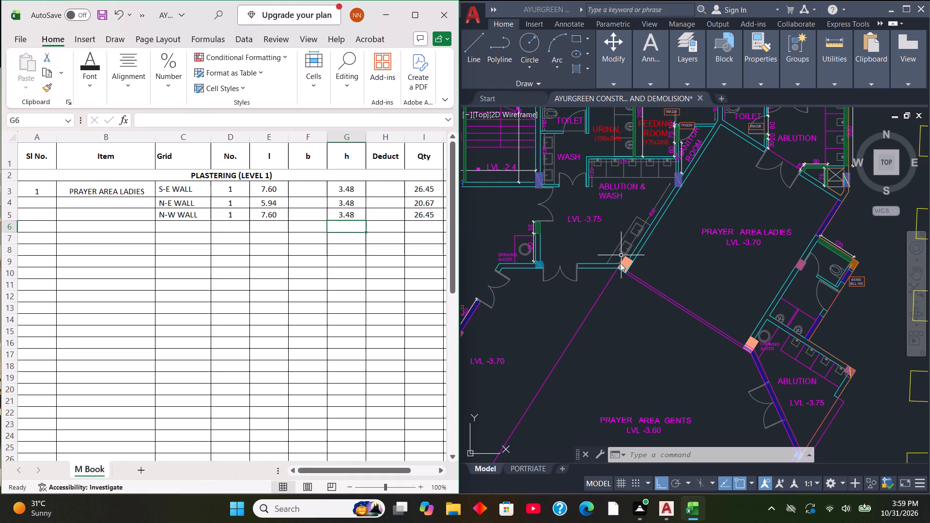
pyautogui.scroll(-1, 620, 263)
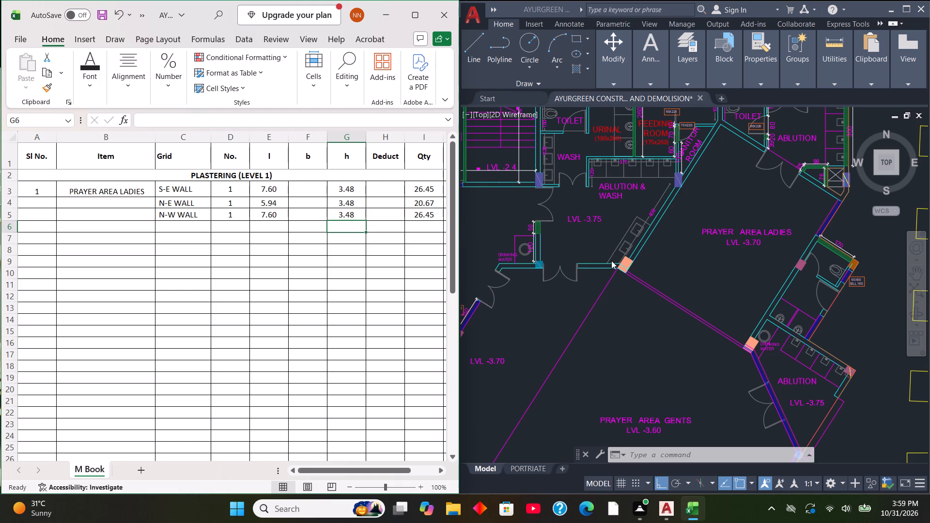
pyautogui.scroll(-3, 570, 268)
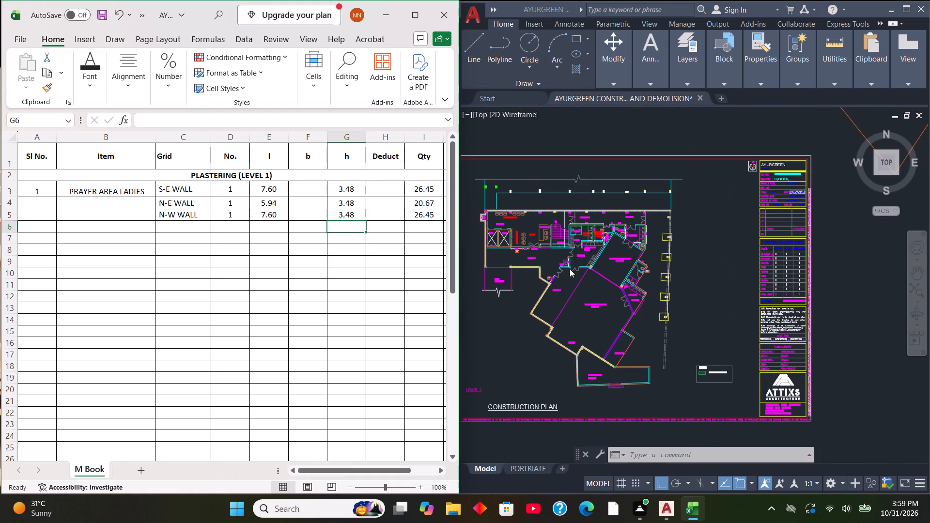
pyautogui.scroll(3, 570, 268)
pyautogui.scroll(-2, 565, 228)
pyautogui.scroll(1, 620, 181)
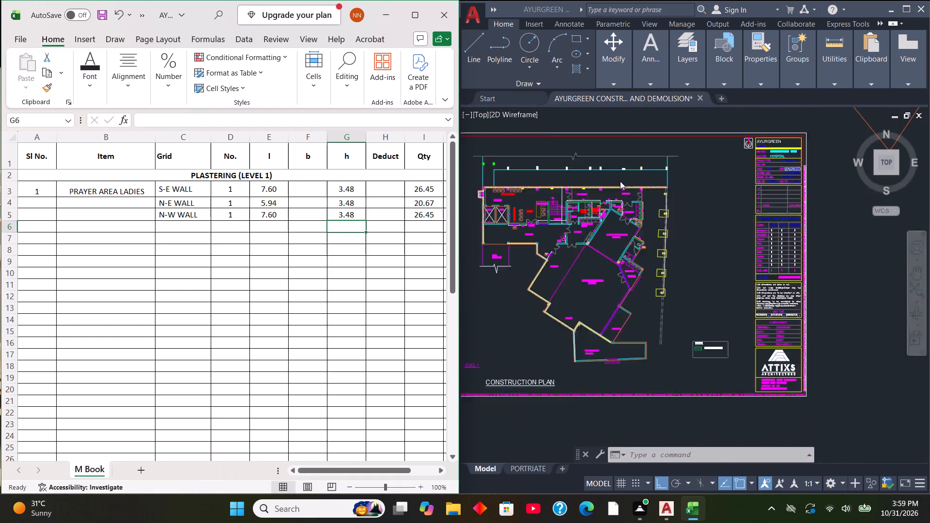
pyautogui.scroll(4, 620, 181)
pyautogui.scroll(-1, 633, 215)
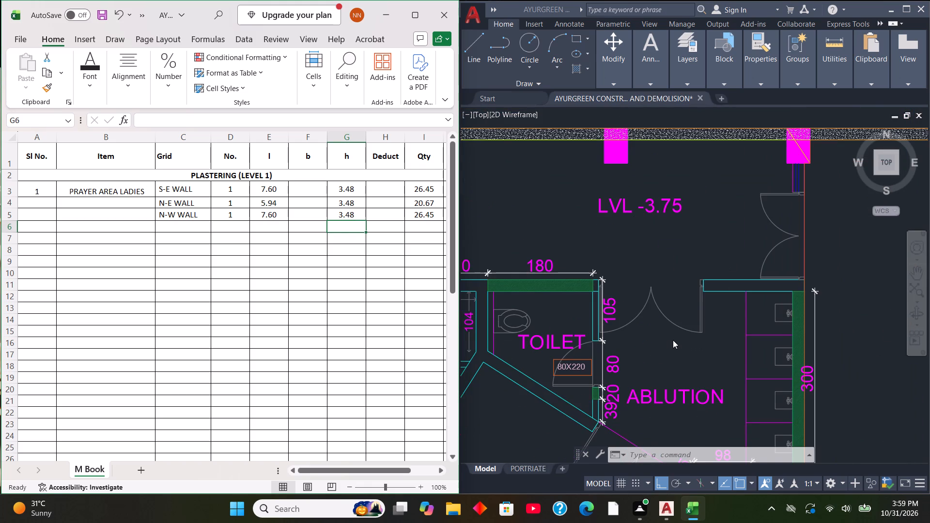
# Enter ABLUTION as the item in row 6, below the ladies' prayer area walls.
pyautogui.click(93, 228)
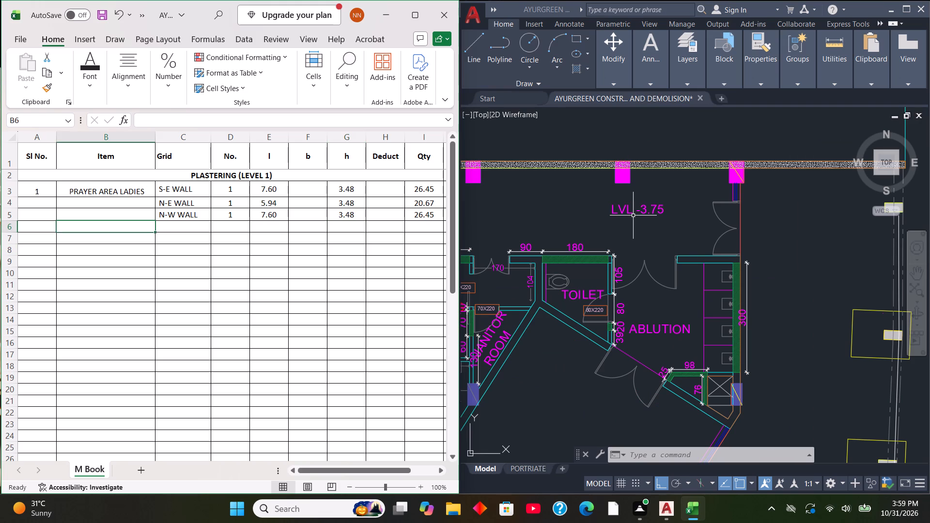
pyautogui.write('AB')
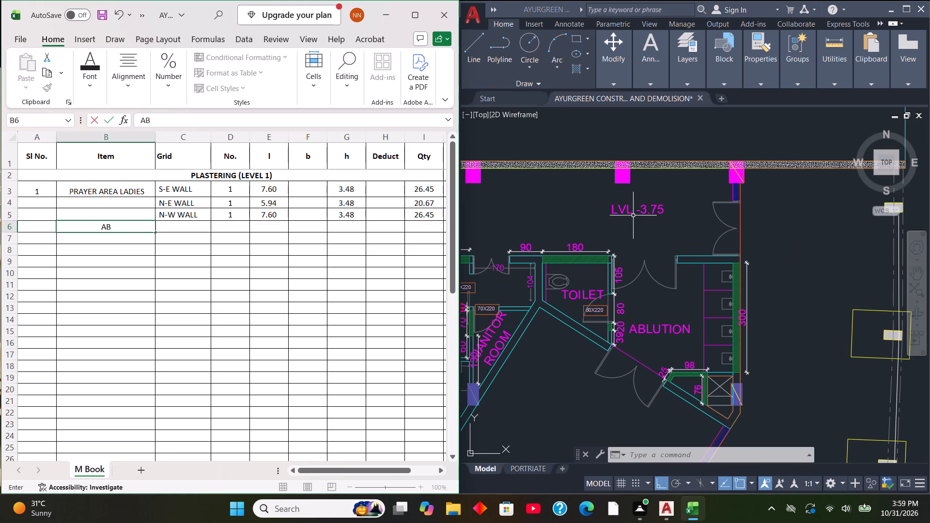
pyautogui.press('l')
pyautogui.write('UTION')
pyautogui.click(175, 231)
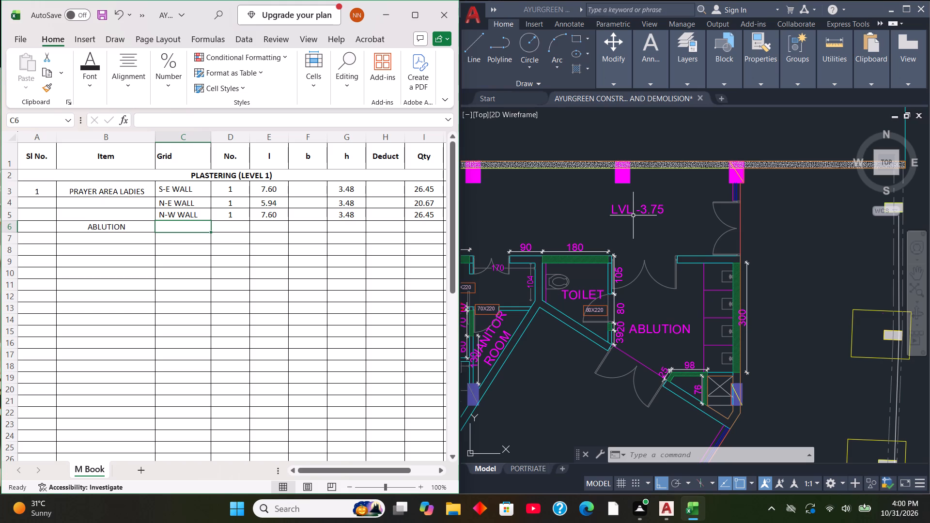
# Examine the ablution room's wall dimensions in the plan, including the angled duct corner and the toilet-side wall.
pyautogui.scroll(5, 686, 397)
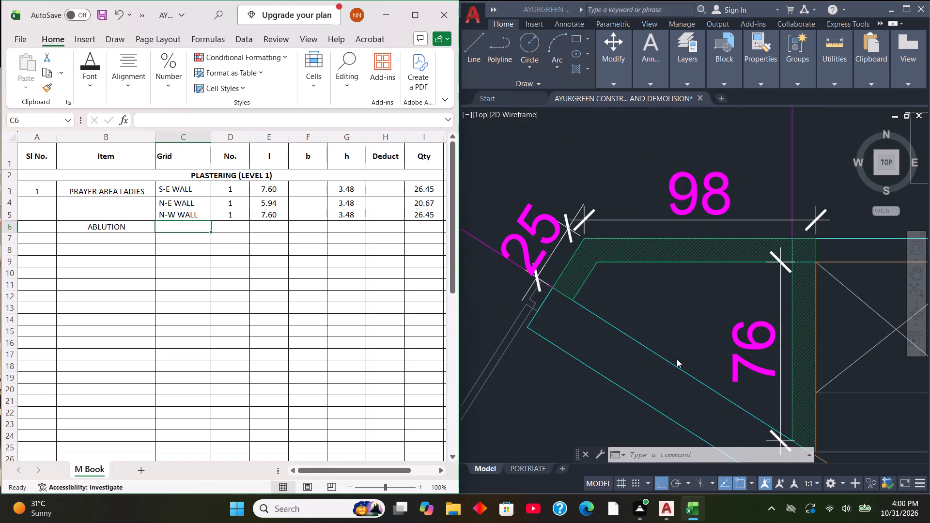
pyautogui.scroll(-3, 650, 262)
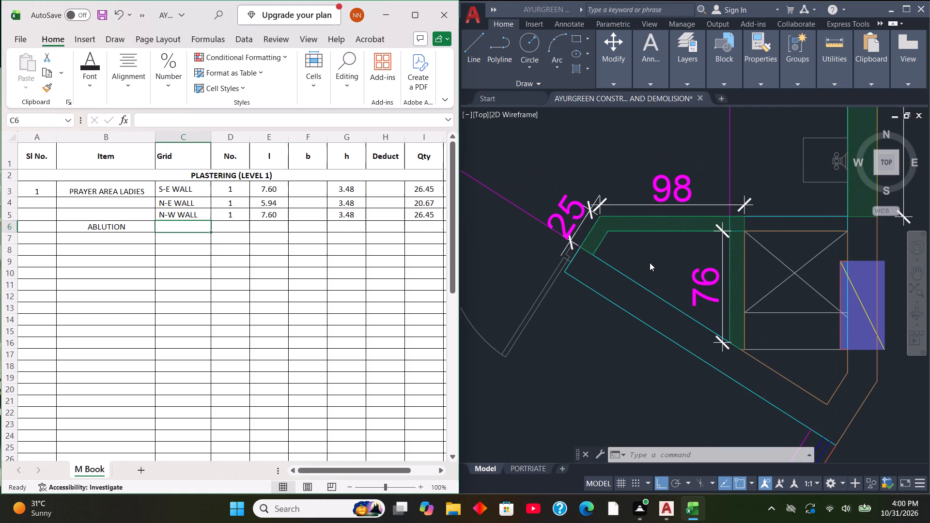
pyautogui.scroll(-3, 650, 262)
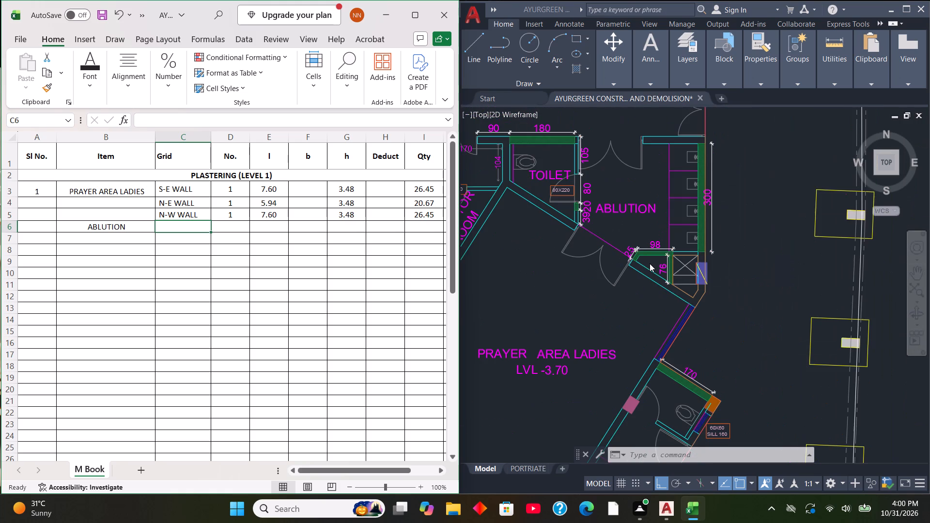
pyautogui.scroll(1, 650, 263)
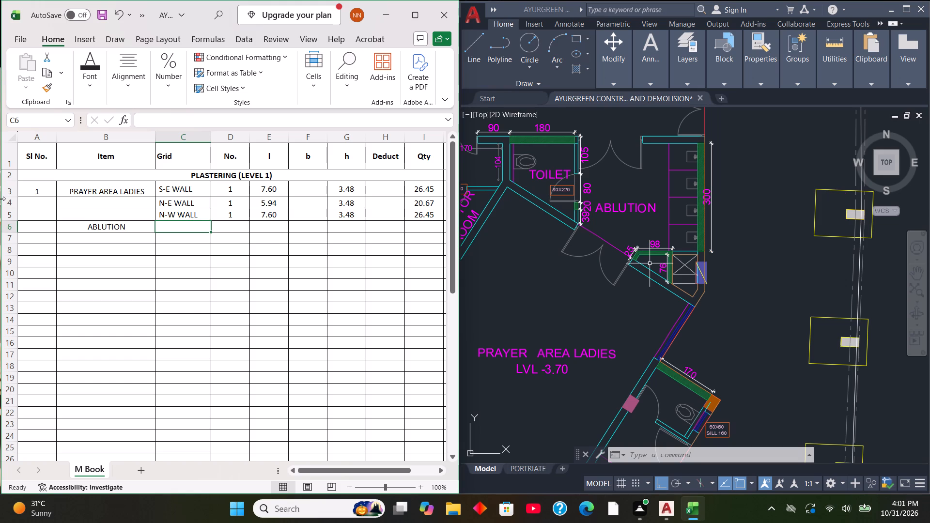
pyautogui.keyDown('ctrl'); pyautogui.scroll(4, 0, 199); pyautogui.keyUp('ctrl')
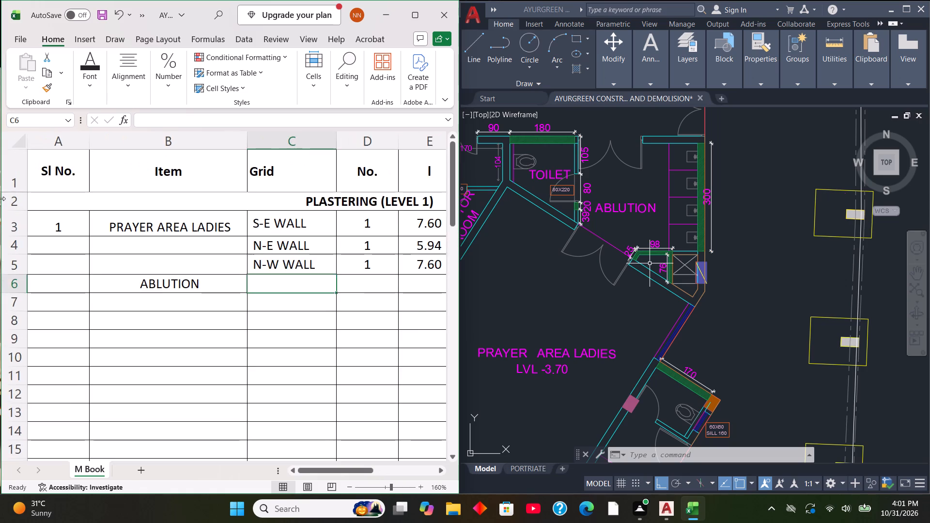
pyautogui.keyDown('ctrl'); pyautogui.scroll(-8, 0, 199); pyautogui.keyUp('ctrl')
pyautogui.keyDown('ctrl'); pyautogui.scroll(5, 0, 199); pyautogui.keyUp('ctrl')
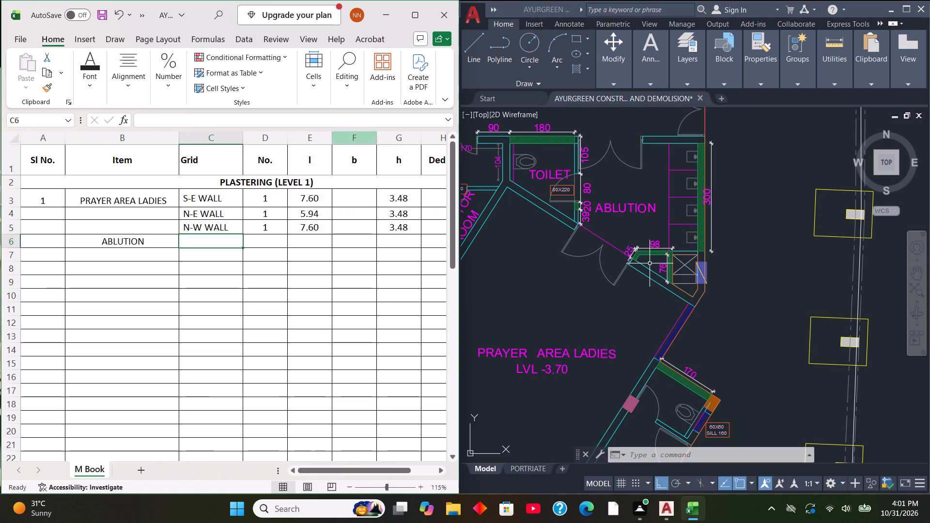
pyautogui.scroll(3, 645, 265)
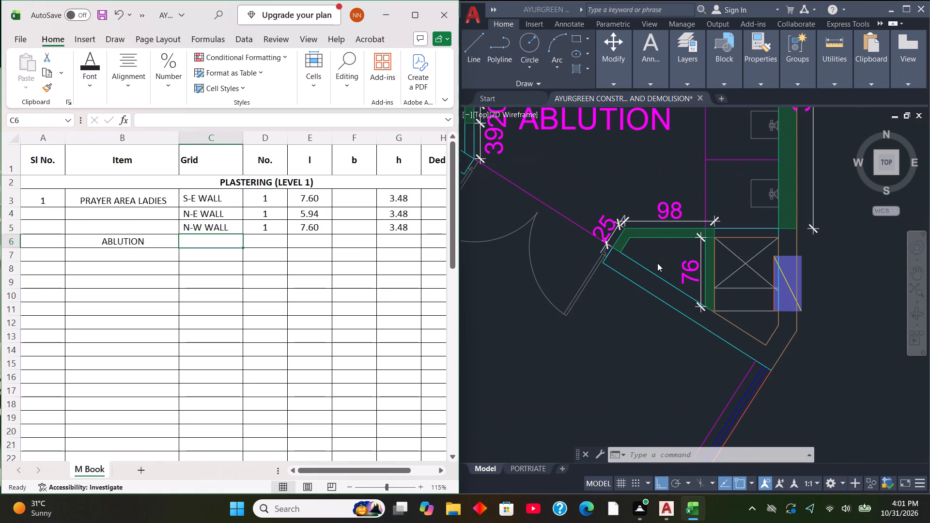
pyautogui.scroll(1, 694, 277)
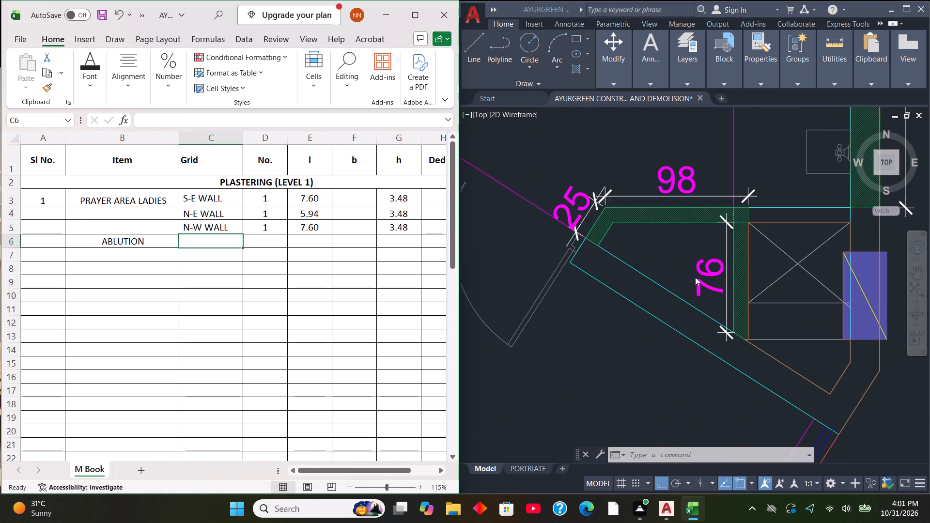
pyautogui.scroll(-2, 695, 280)
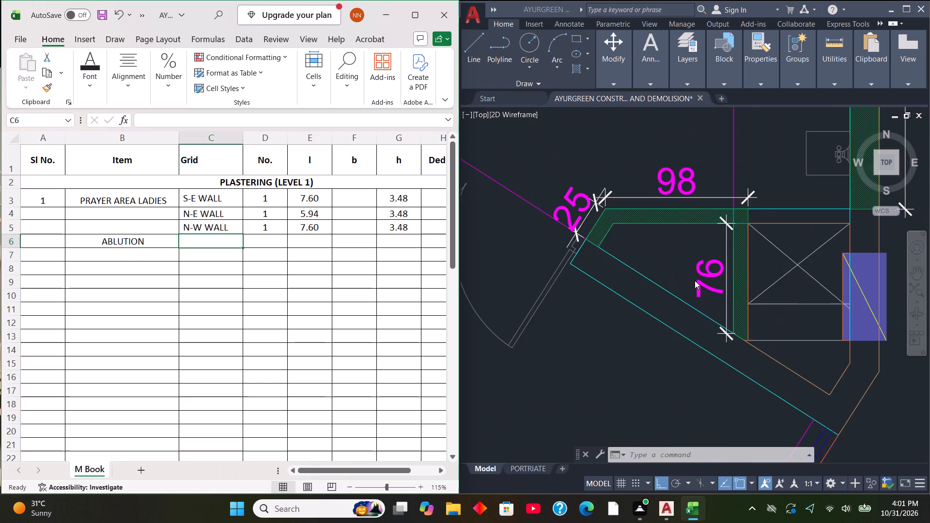
pyautogui.scroll(-2, 694, 290)
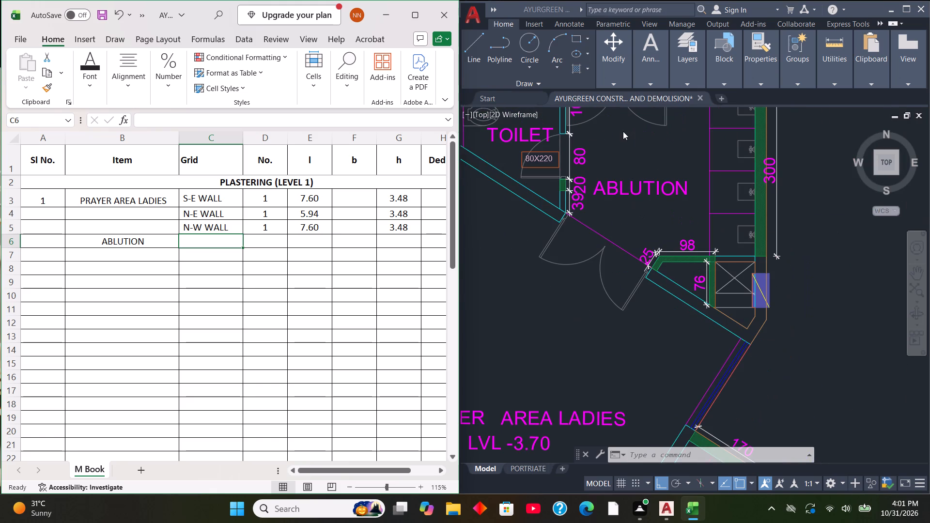
pyautogui.scroll(2, 616, 142)
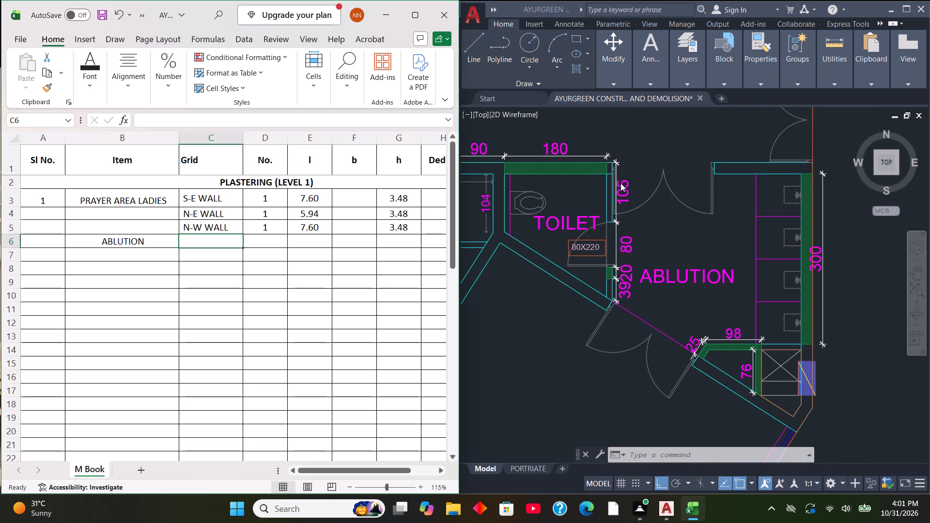
pyautogui.scroll(-1, 623, 192)
pyautogui.scroll(1, 625, 209)
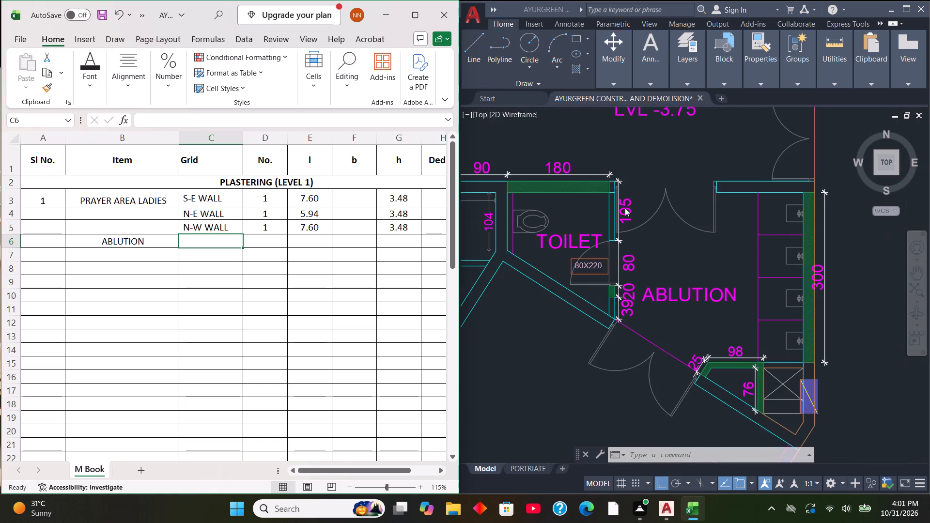
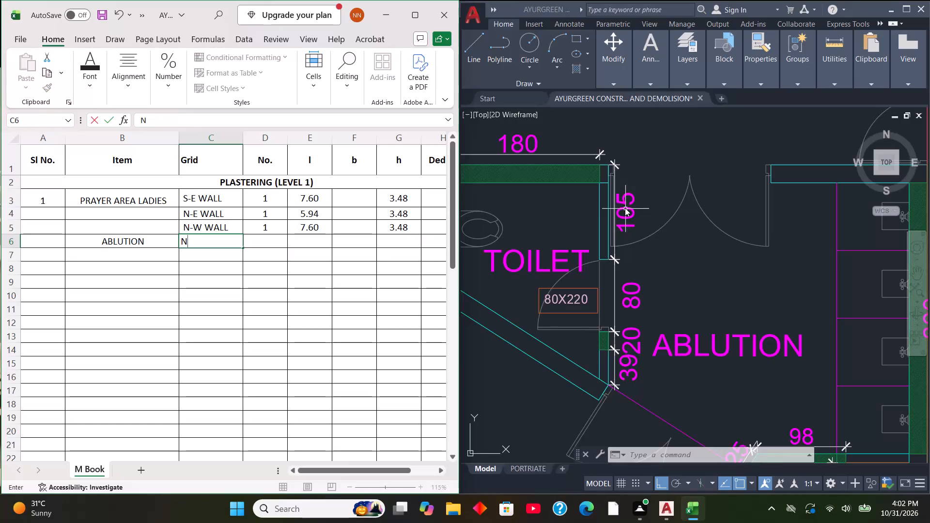
# Enter N-W WALL as the grid for the ablution item in row 6, with No. 1 and length 2.44.
pyautogui.press('-')
pyautogui.press('w')
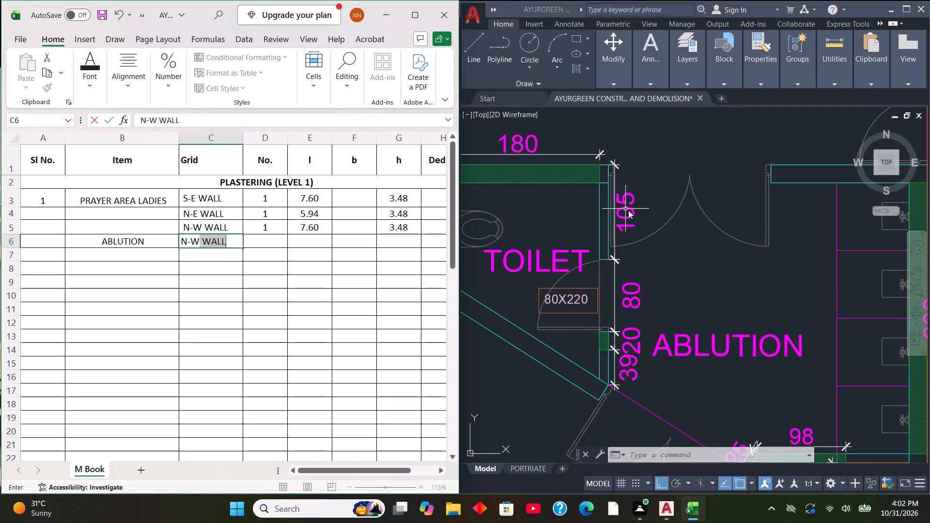
pyautogui.click(283, 240)
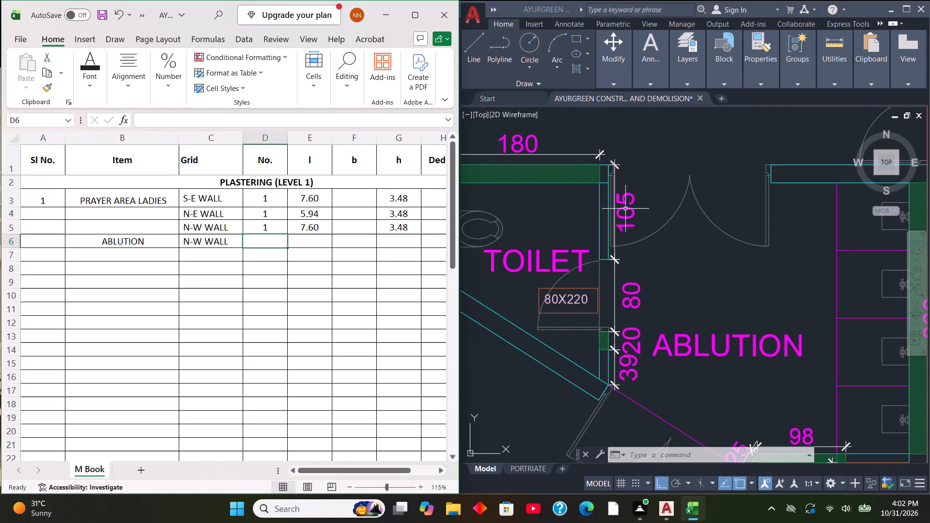
pyautogui.press('1')
pyautogui.press('Right')
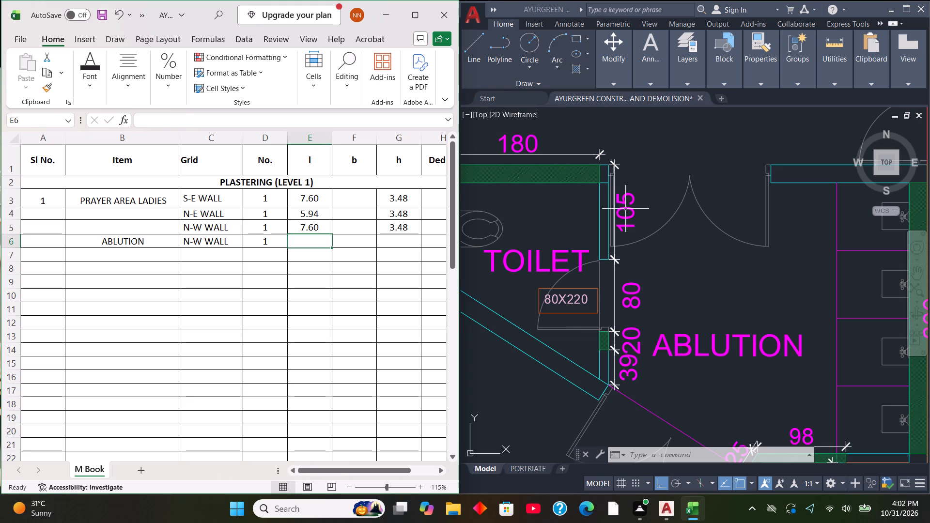
pyautogui.write('2.44')
pyautogui.press('Right')
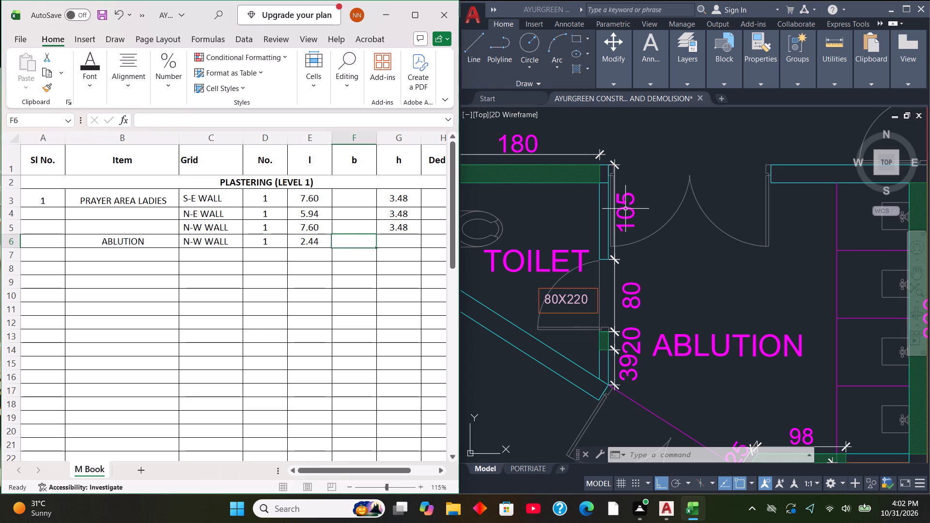
pyautogui.press('Right')
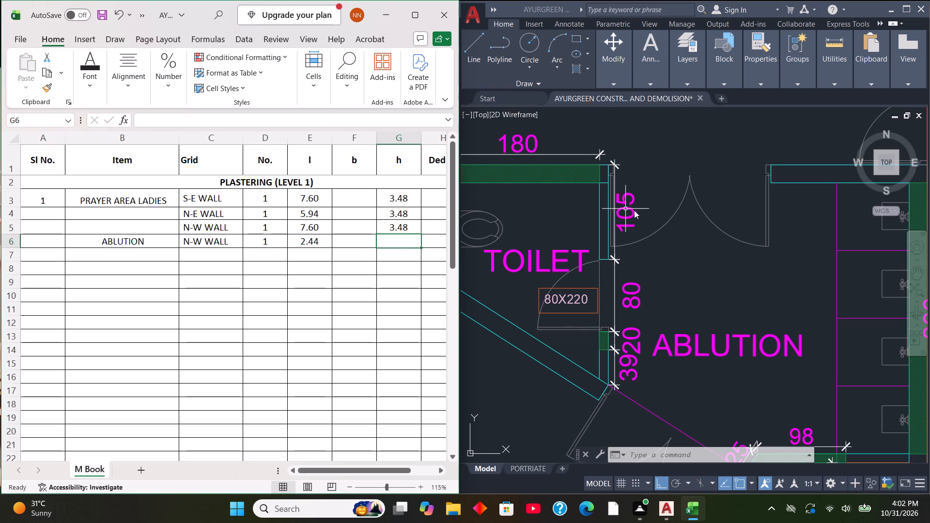
# Check the ablution room's surroundings and level in the plan, and enter 3.63 as the height of its N-W wall.
pyautogui.scroll(-4, 646, 234)
pyautogui.scroll(1, 659, 240)
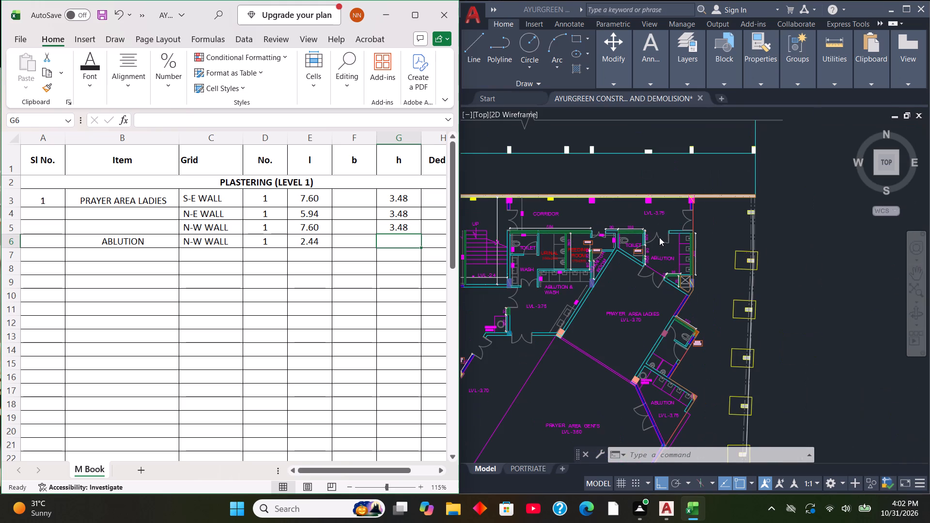
pyautogui.scroll(1, 658, 253)
pyautogui.scroll(-2, 658, 253)
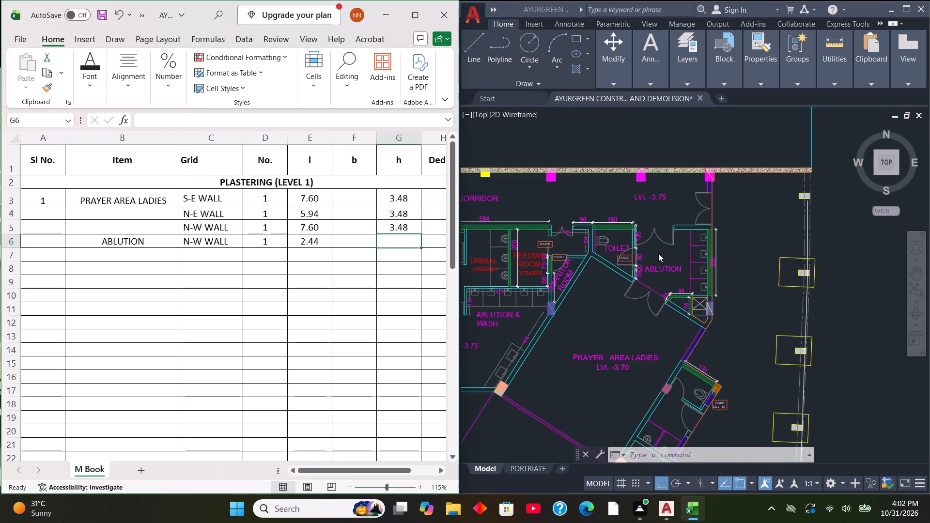
pyautogui.scroll(1, 658, 253)
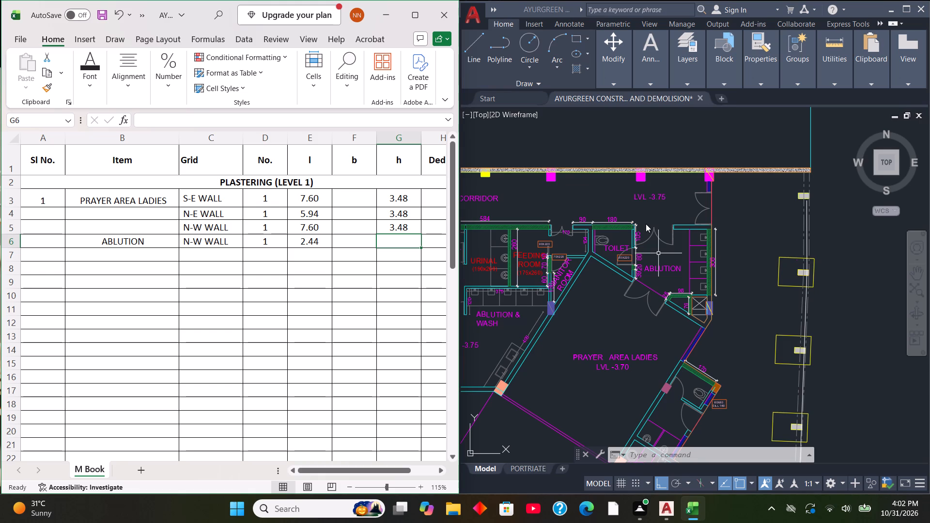
pyautogui.write('3.6')
pyautogui.press('3')
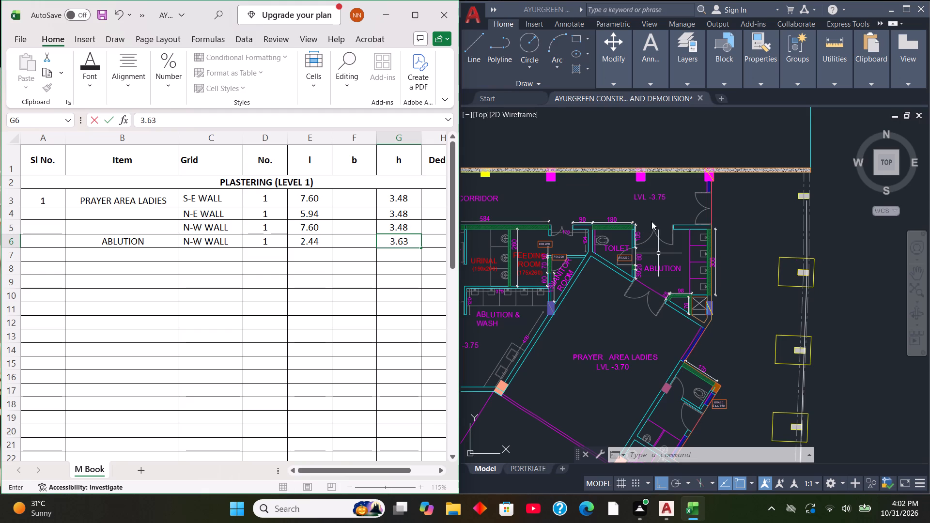
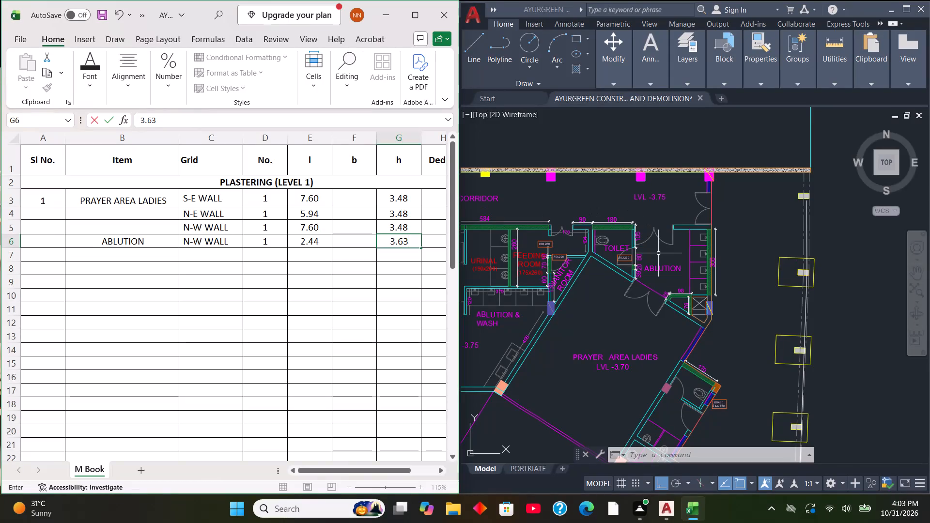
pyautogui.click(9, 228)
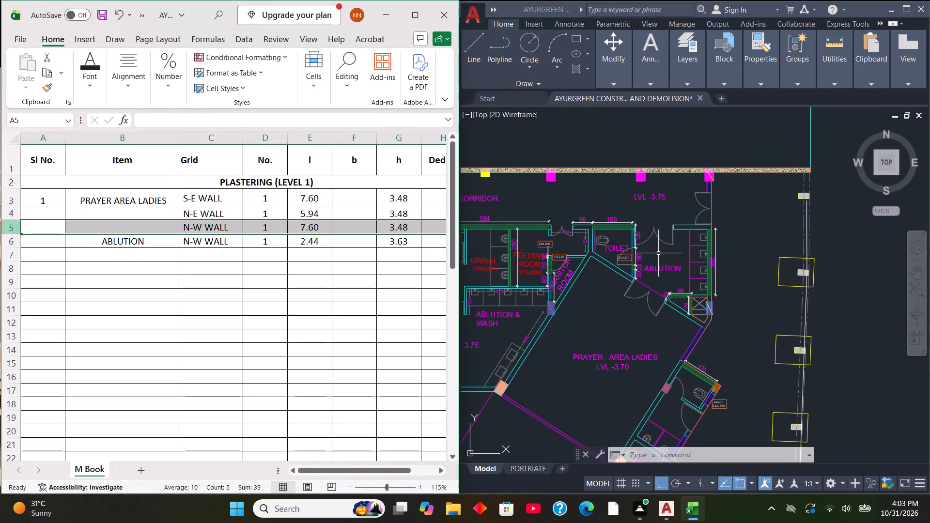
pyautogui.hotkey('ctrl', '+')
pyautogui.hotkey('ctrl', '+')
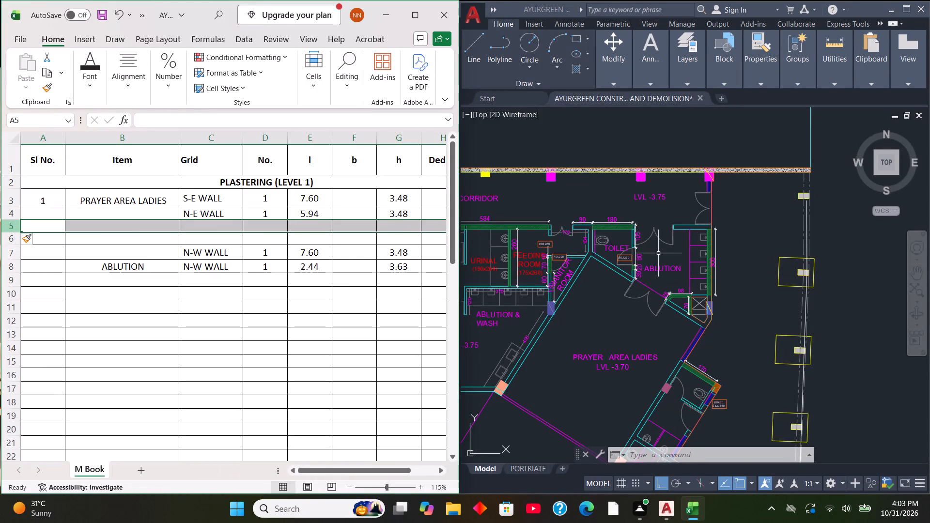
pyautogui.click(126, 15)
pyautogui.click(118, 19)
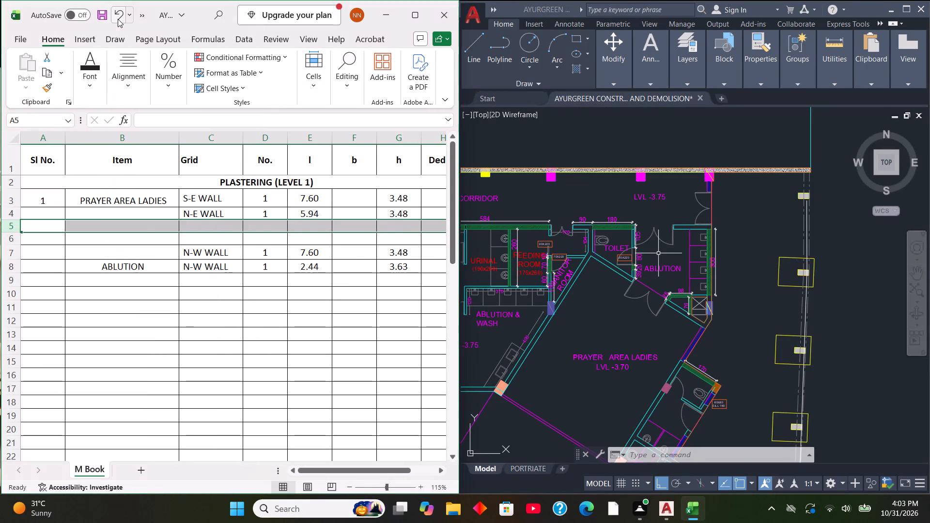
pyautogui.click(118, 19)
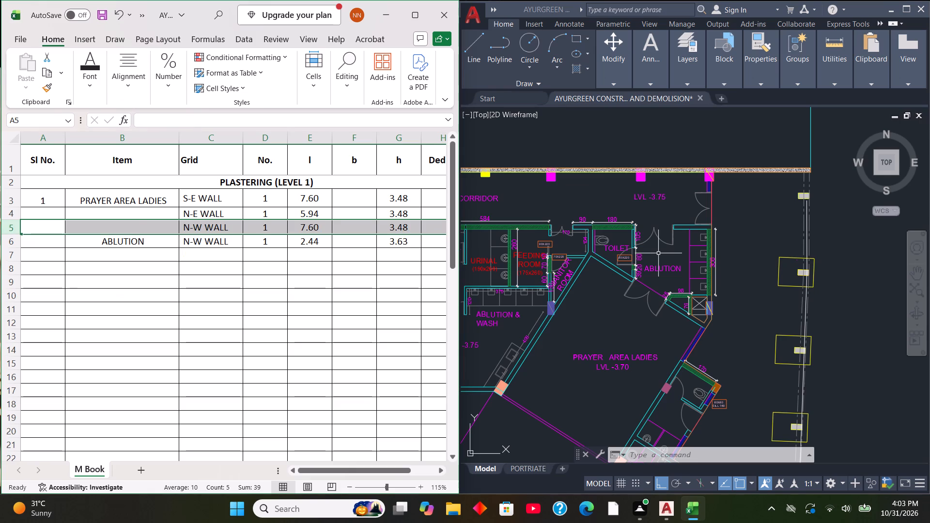
# Insert two blank rows above the ABLUTION row to separate it from the prayer area walls.
pyautogui.click(11, 243)
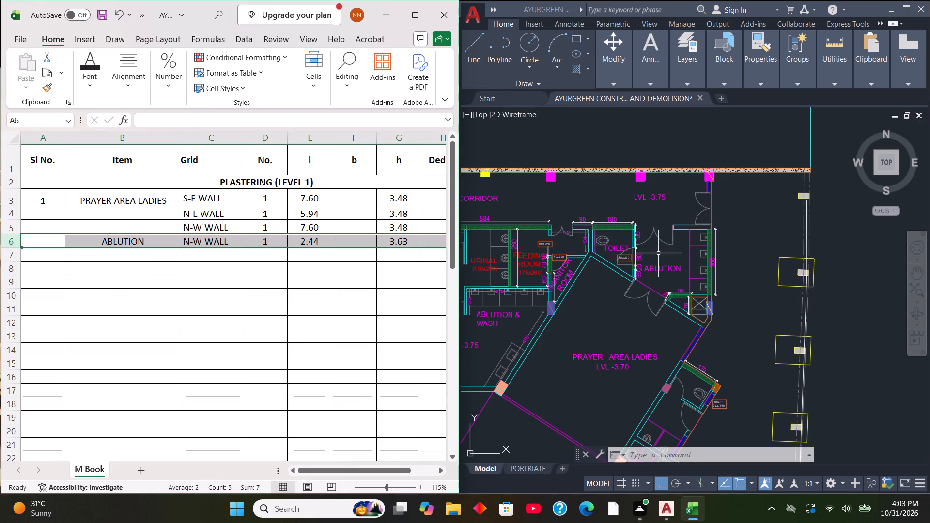
pyautogui.hotkey('ctrl', '+')
pyautogui.hotkey('ctrl', '+')
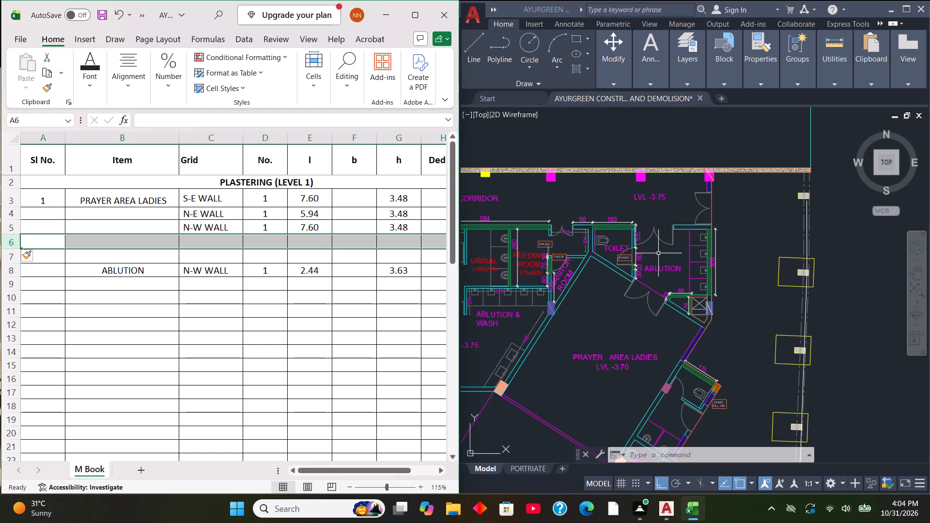
# Examine the Qty column and its formula for the prayer area and ablution wall rows.
pyautogui.scroll(-1, 162, 305)
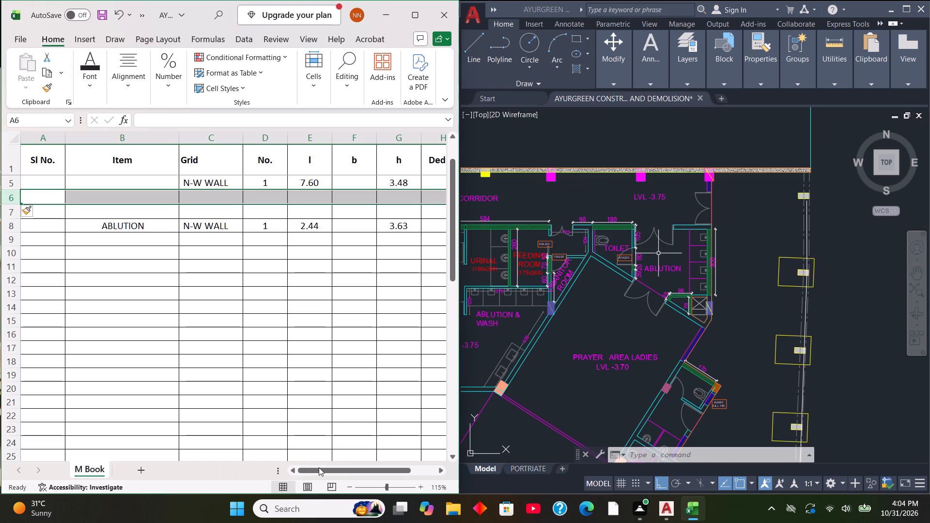
pyautogui.moveTo(319, 467); pyautogui.dragTo(348, 470)
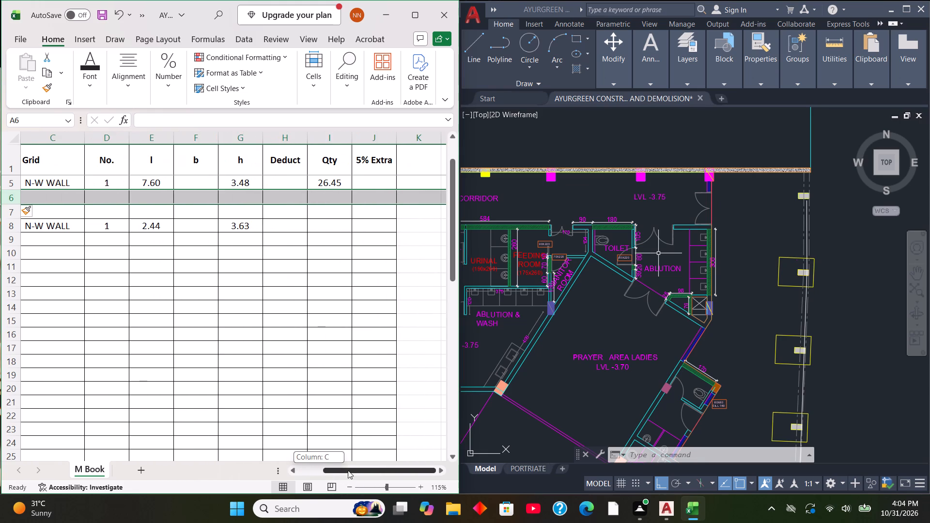
pyautogui.moveTo(348, 470); pyautogui.dragTo(342, 467)
pyautogui.click(338, 179)
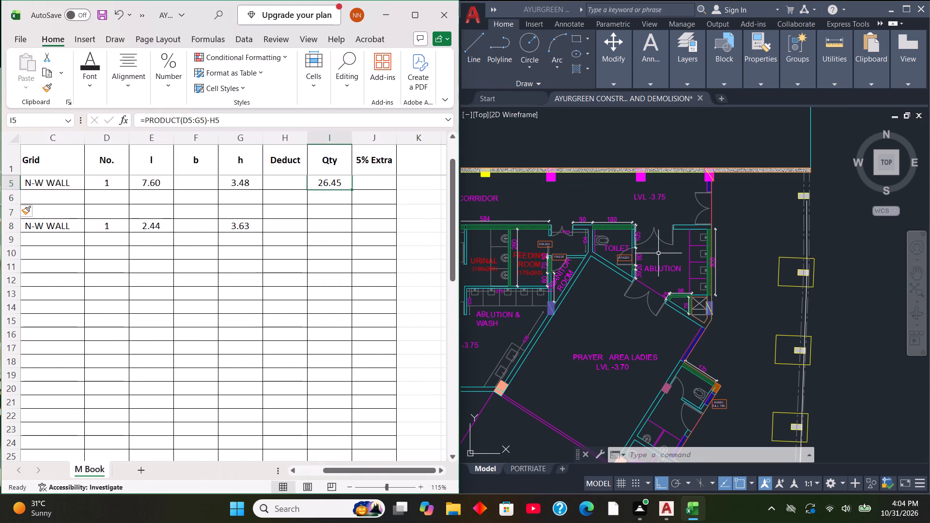
pyautogui.scroll(-2, 354, 243)
pyautogui.scroll(-1, 325, 270)
pyautogui.scroll(4, 325, 263)
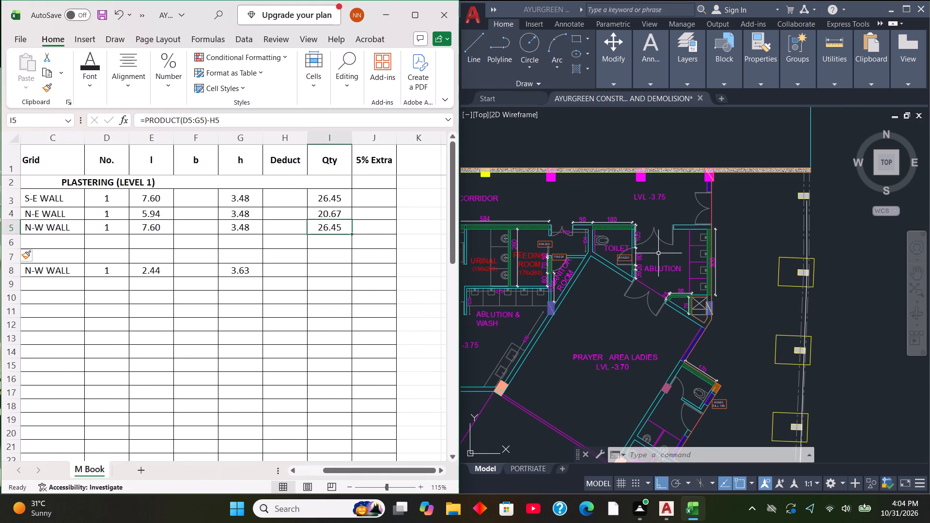
pyautogui.scroll(2, 332, 229)
pyautogui.scroll(3, 334, 279)
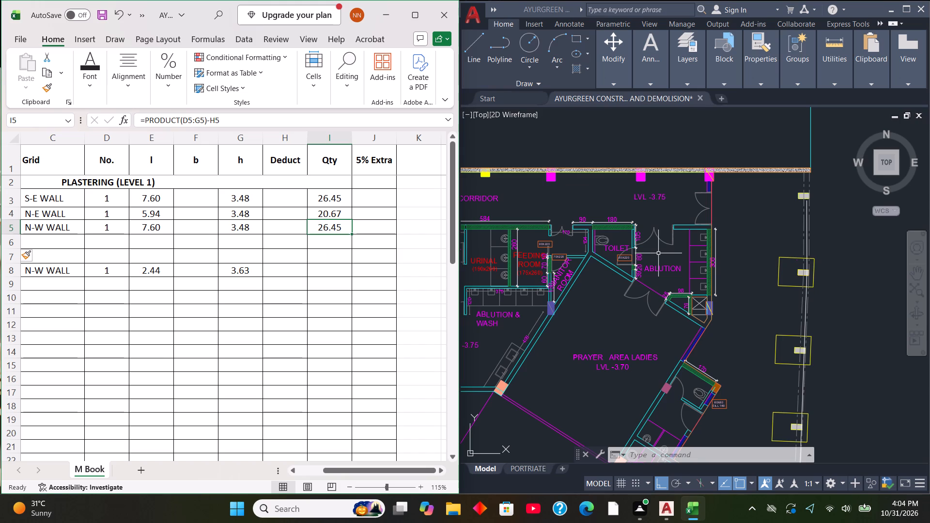
pyautogui.click(337, 273)
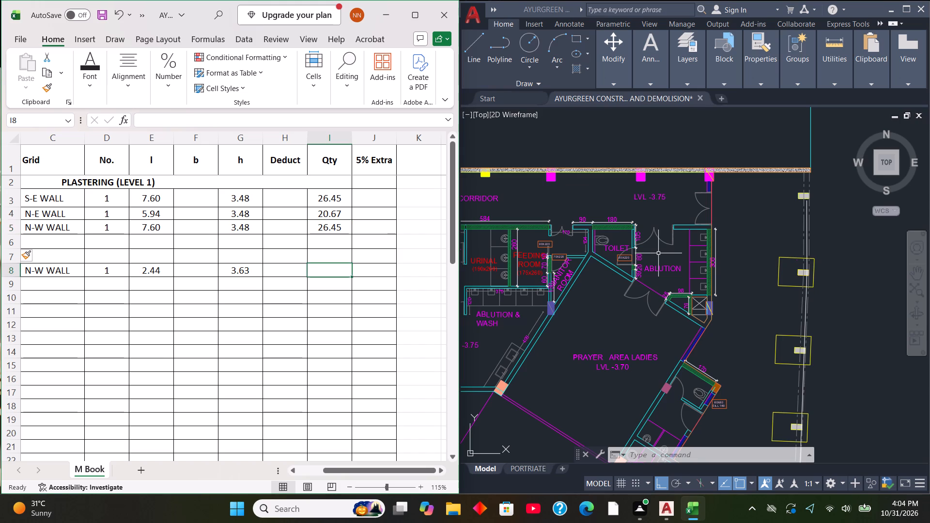
pyautogui.scroll(1, 330, 263)
pyautogui.scroll(-2, 335, 273)
pyautogui.scroll(2, 335, 274)
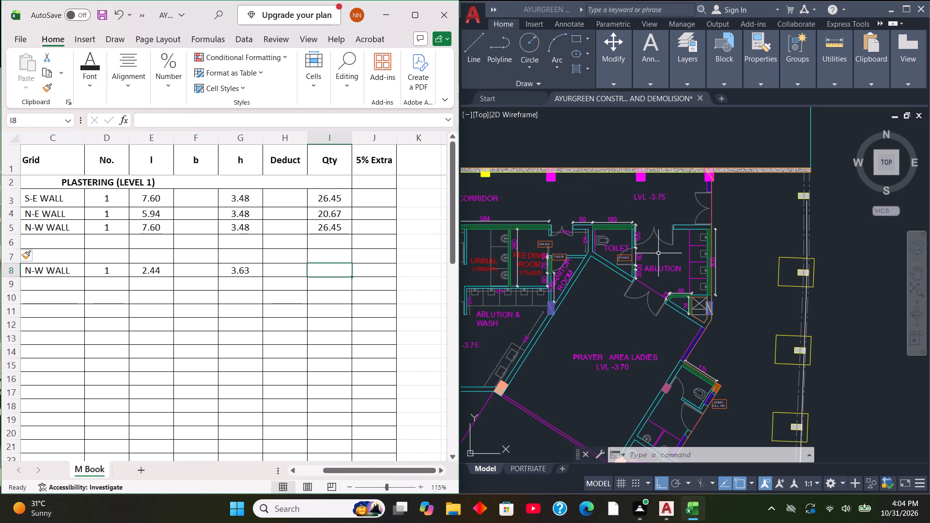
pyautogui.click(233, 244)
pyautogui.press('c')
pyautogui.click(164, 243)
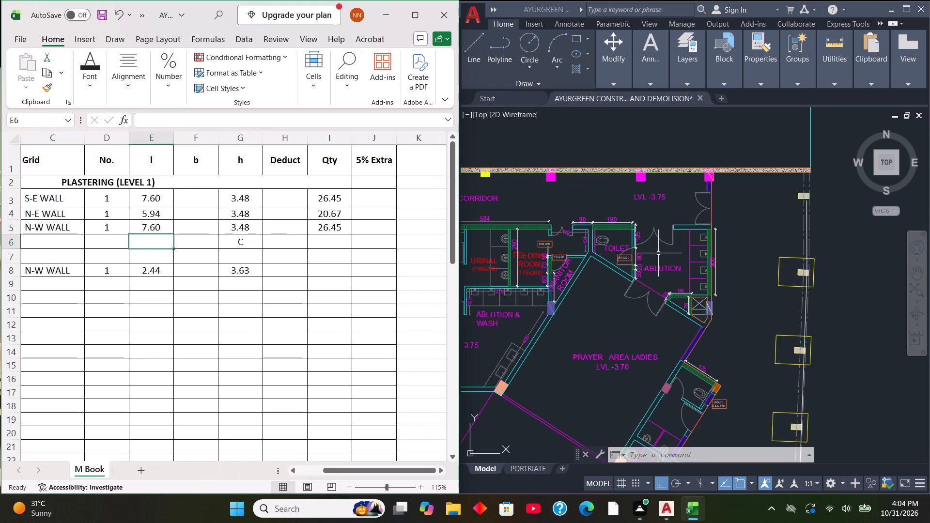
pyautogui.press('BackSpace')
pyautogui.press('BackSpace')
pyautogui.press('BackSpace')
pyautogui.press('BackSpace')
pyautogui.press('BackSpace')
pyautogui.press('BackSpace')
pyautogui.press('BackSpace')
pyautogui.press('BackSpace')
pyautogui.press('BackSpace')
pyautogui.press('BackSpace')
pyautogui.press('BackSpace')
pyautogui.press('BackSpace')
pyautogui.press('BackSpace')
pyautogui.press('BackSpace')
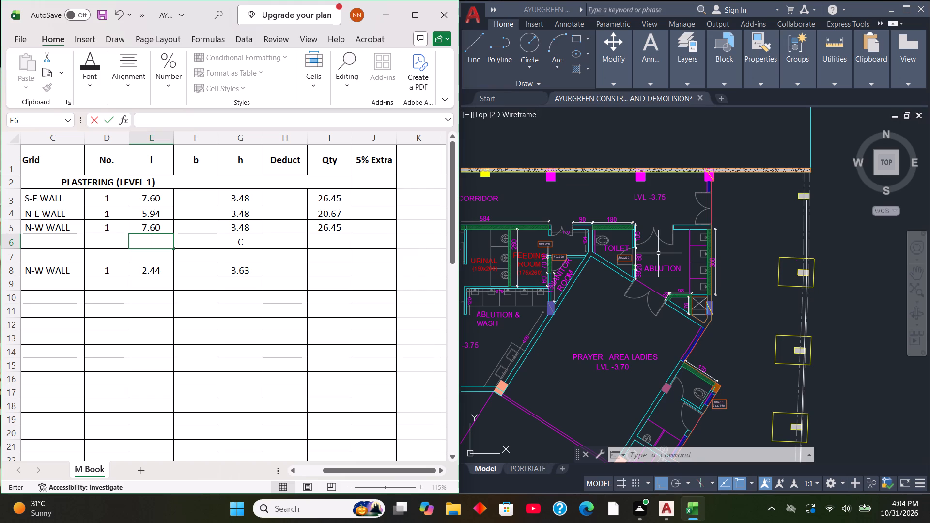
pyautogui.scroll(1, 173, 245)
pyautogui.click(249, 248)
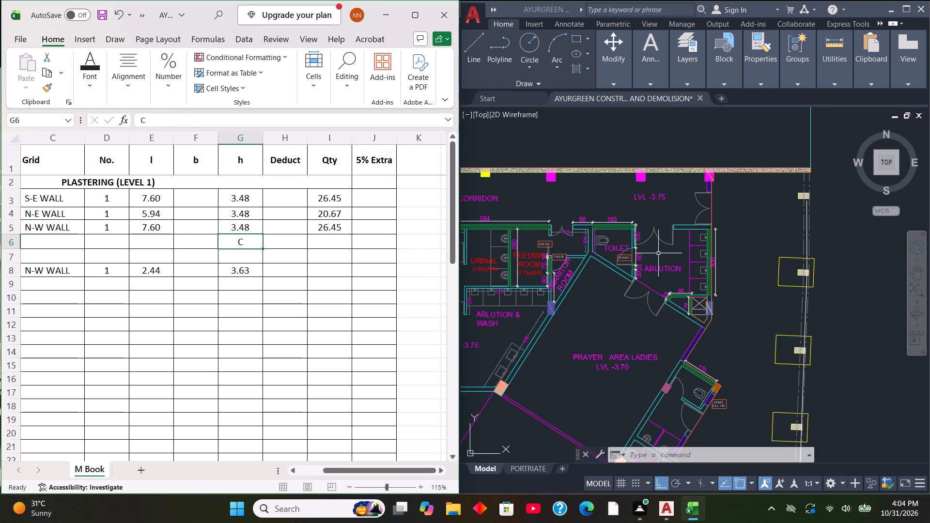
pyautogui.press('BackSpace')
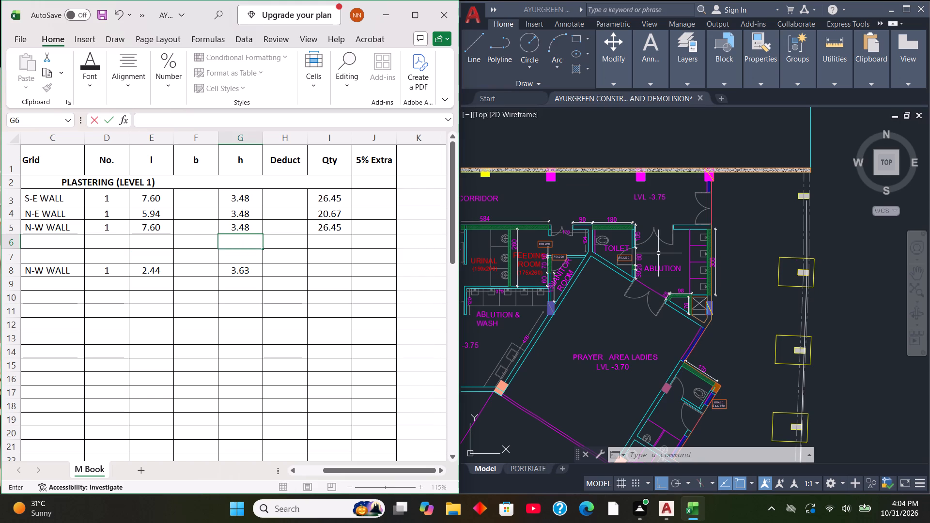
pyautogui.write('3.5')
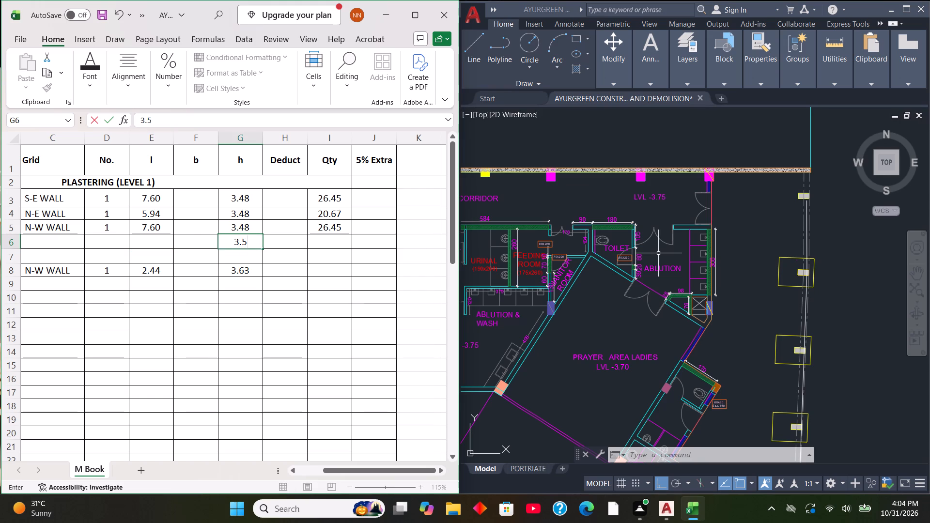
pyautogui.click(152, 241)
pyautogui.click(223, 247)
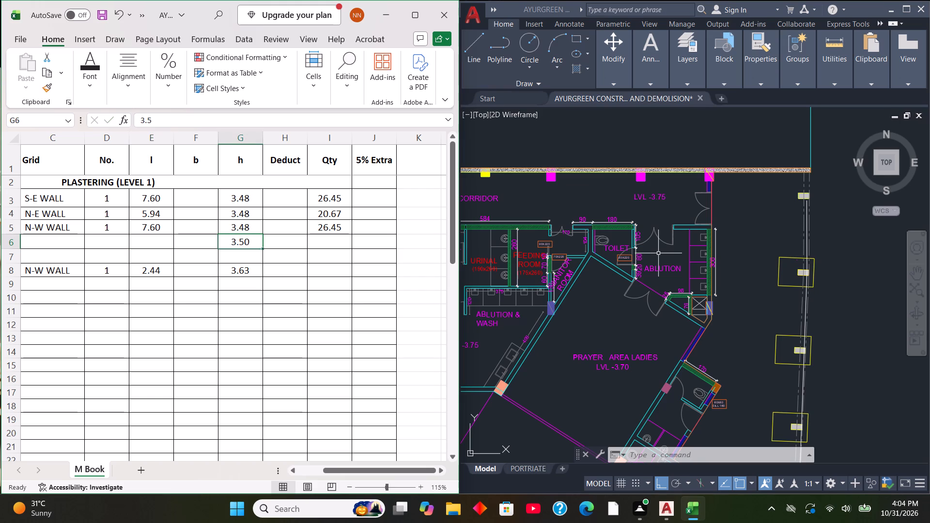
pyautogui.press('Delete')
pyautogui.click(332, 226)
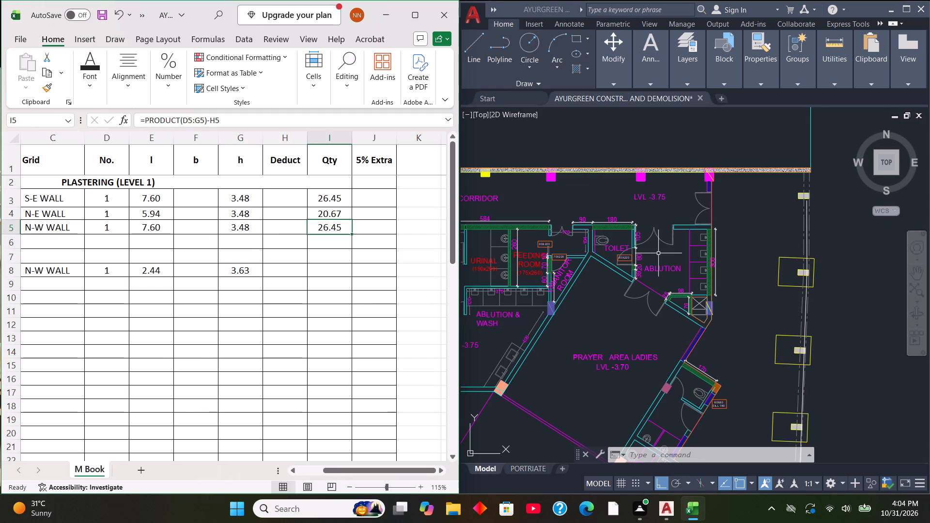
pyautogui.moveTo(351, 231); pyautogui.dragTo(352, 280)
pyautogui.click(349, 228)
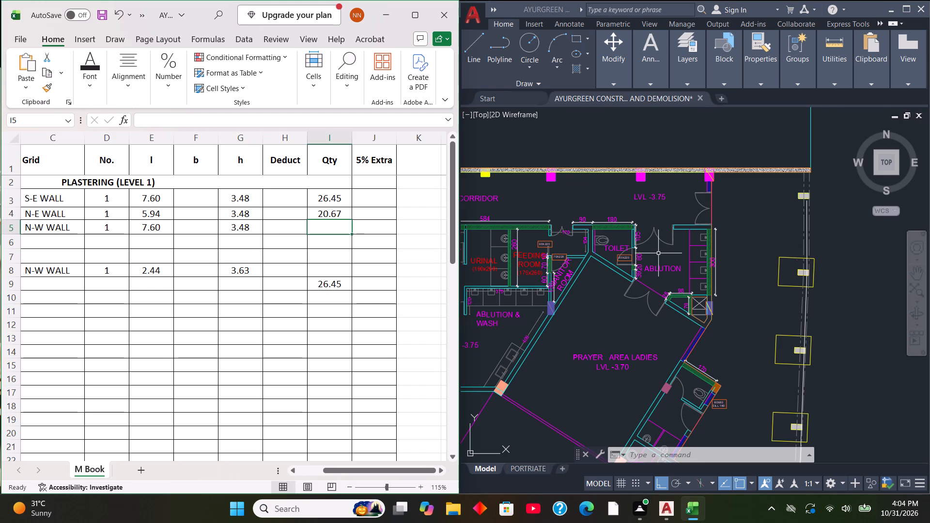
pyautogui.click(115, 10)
# Fill the Qty formula from the prayer area's N-W wall in row 5 down through row 9.
pyautogui.moveTo(352, 235); pyautogui.dragTo(348, 276)
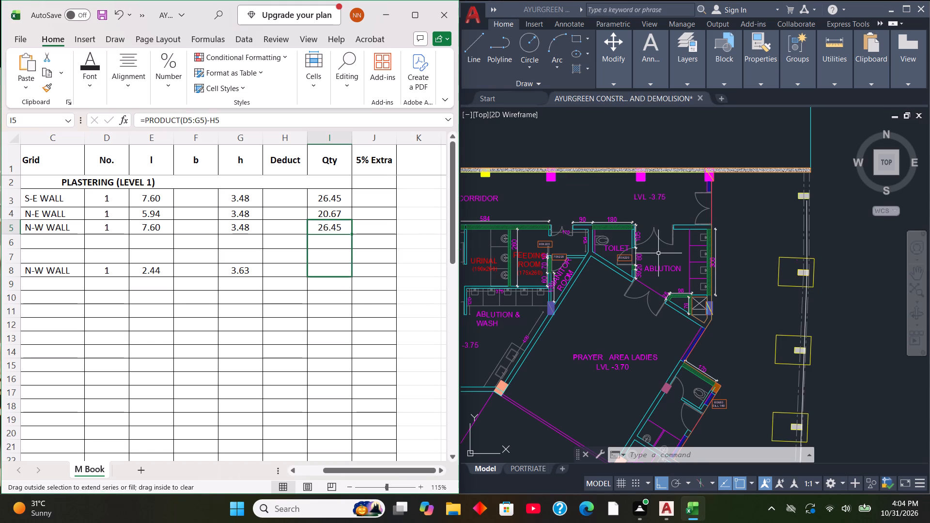
pyautogui.moveTo(348, 276); pyautogui.dragTo(348, 284)
# Clear the Qty formulas from rows 6, 7 and 9, which have no measurements.
pyautogui.click(339, 245)
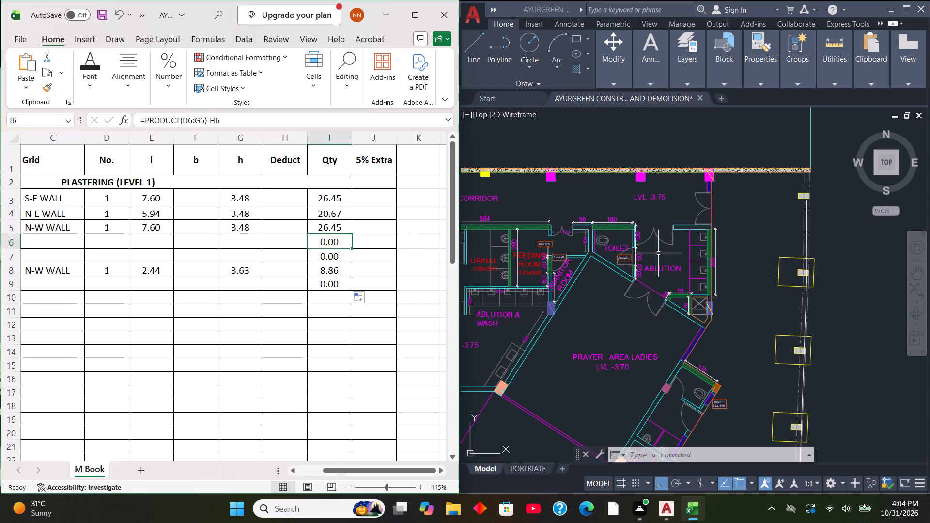
pyautogui.press('BackSpace')
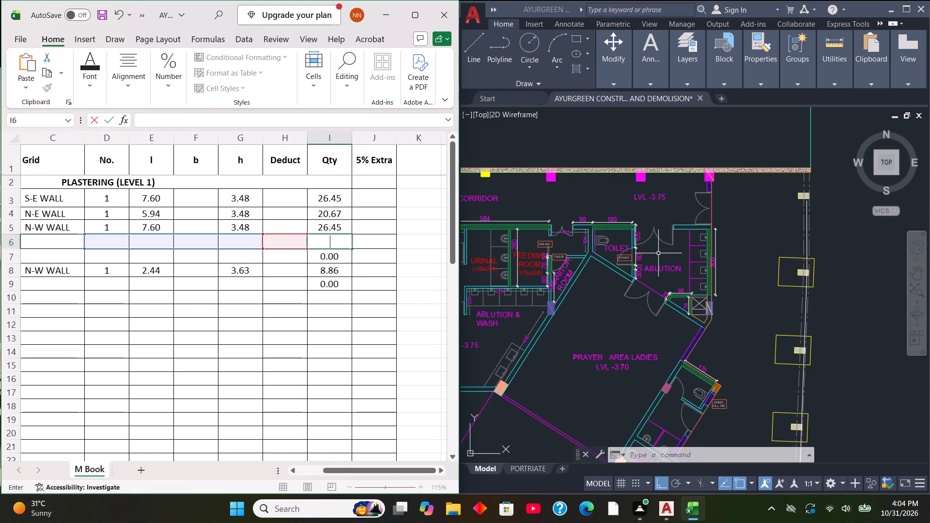
pyautogui.click(338, 262)
pyautogui.press('BackSpace')
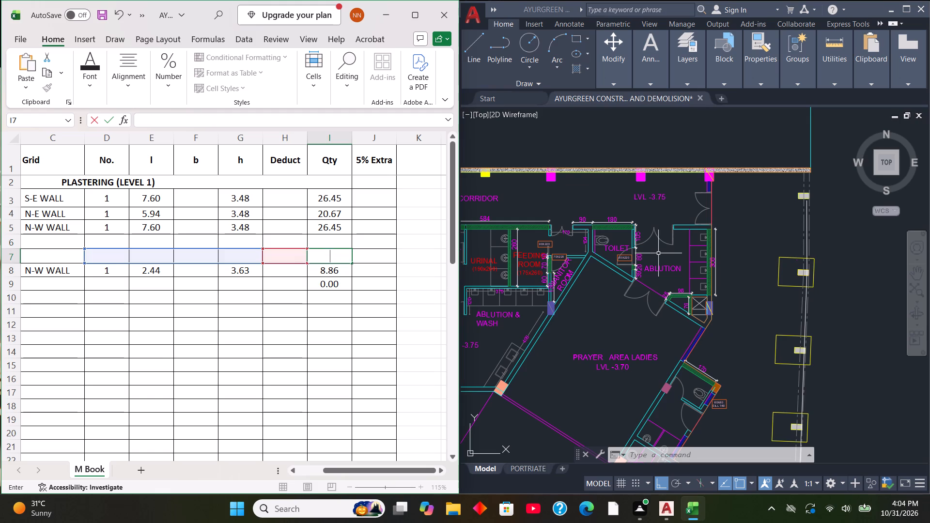
pyautogui.click(337, 284)
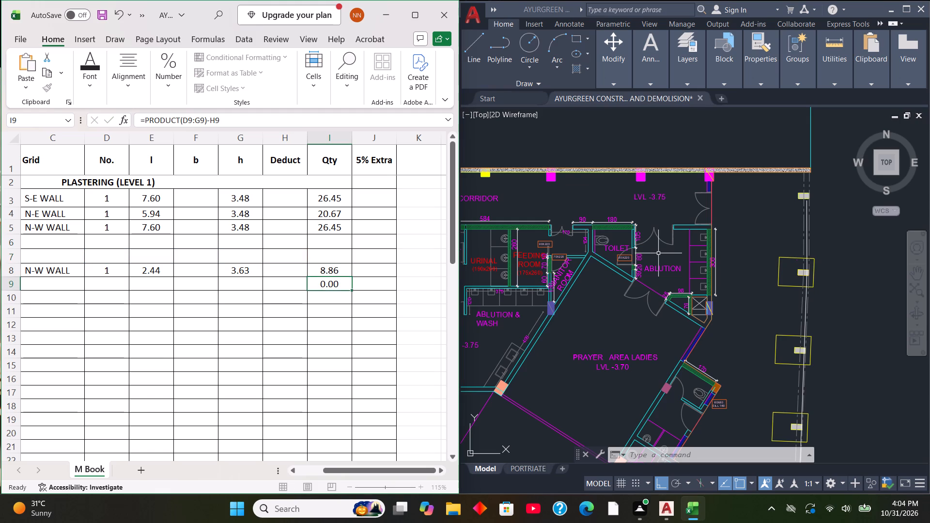
pyautogui.press('BackSpace')
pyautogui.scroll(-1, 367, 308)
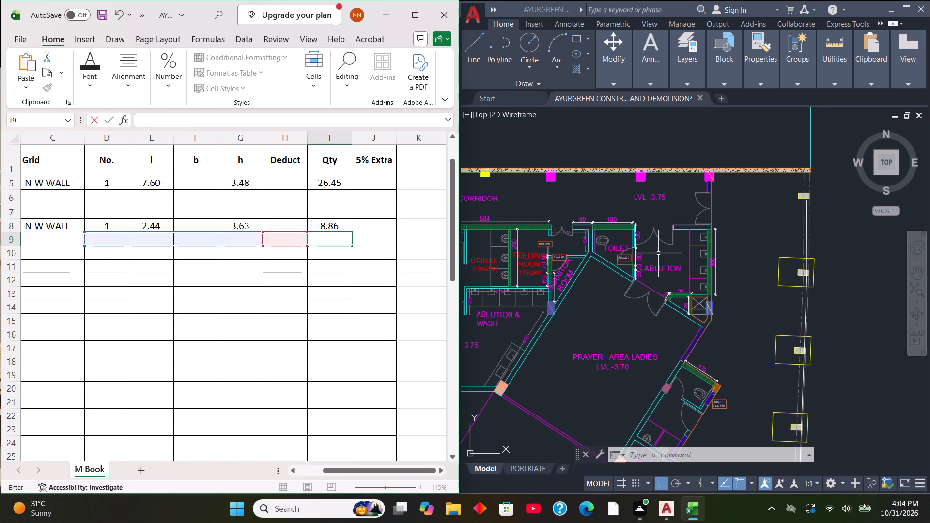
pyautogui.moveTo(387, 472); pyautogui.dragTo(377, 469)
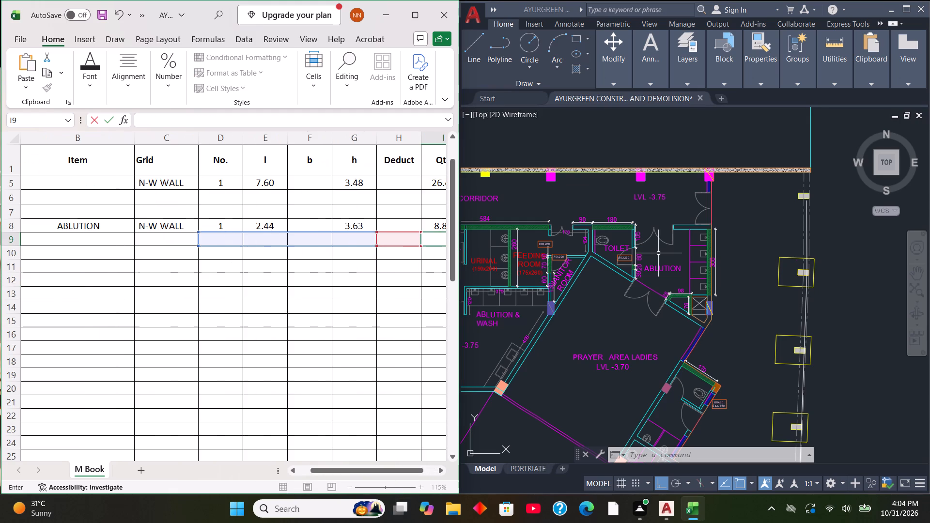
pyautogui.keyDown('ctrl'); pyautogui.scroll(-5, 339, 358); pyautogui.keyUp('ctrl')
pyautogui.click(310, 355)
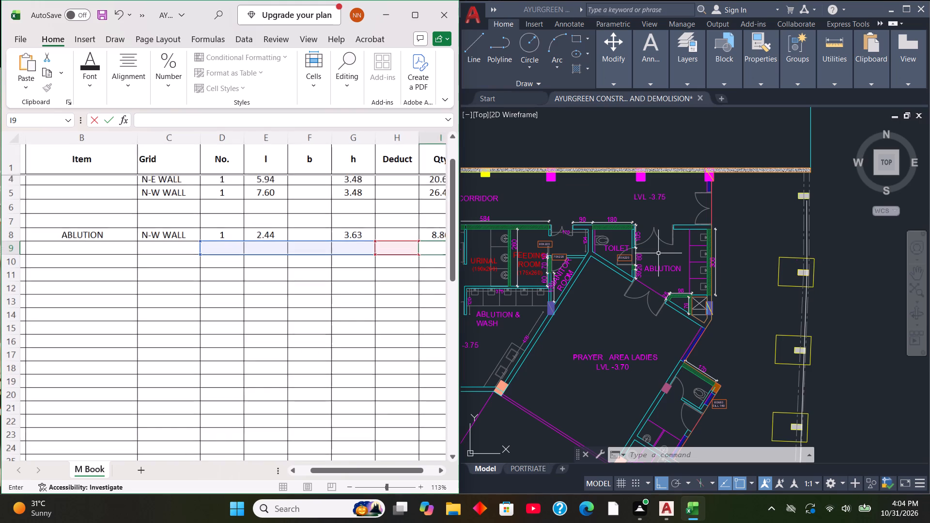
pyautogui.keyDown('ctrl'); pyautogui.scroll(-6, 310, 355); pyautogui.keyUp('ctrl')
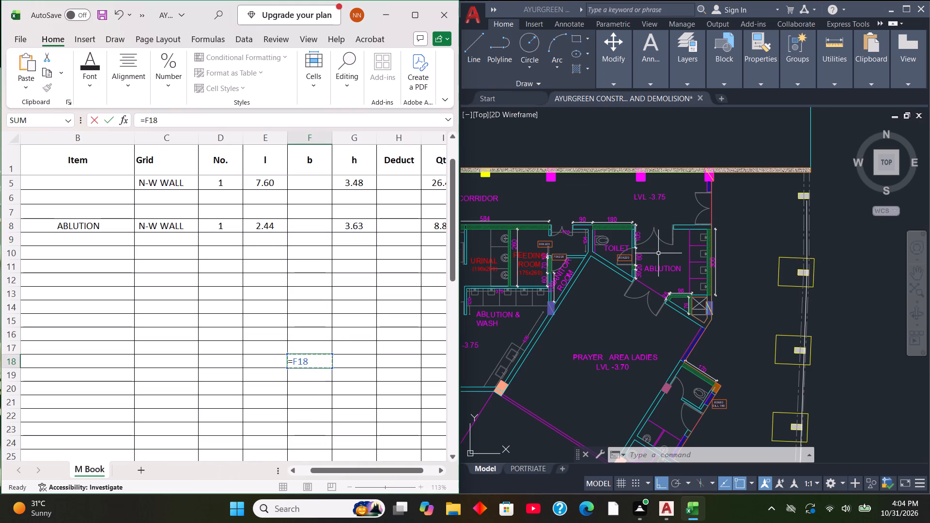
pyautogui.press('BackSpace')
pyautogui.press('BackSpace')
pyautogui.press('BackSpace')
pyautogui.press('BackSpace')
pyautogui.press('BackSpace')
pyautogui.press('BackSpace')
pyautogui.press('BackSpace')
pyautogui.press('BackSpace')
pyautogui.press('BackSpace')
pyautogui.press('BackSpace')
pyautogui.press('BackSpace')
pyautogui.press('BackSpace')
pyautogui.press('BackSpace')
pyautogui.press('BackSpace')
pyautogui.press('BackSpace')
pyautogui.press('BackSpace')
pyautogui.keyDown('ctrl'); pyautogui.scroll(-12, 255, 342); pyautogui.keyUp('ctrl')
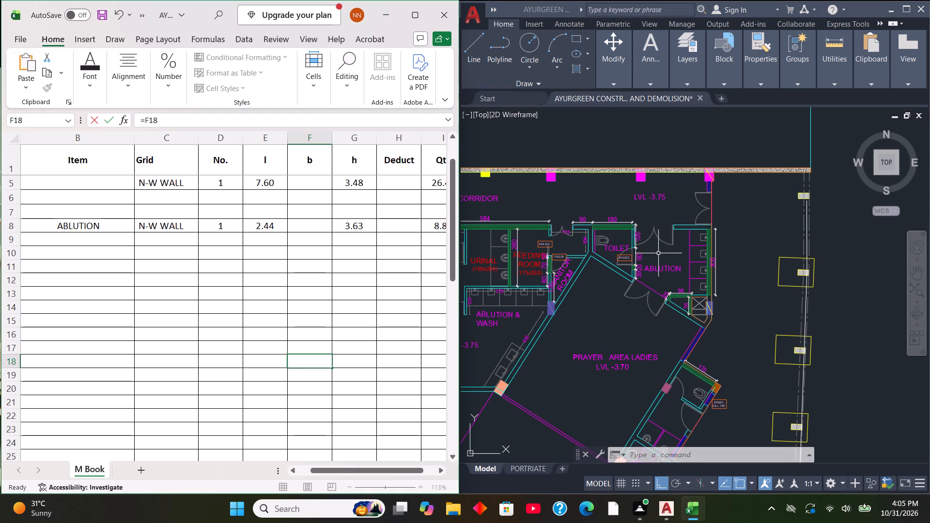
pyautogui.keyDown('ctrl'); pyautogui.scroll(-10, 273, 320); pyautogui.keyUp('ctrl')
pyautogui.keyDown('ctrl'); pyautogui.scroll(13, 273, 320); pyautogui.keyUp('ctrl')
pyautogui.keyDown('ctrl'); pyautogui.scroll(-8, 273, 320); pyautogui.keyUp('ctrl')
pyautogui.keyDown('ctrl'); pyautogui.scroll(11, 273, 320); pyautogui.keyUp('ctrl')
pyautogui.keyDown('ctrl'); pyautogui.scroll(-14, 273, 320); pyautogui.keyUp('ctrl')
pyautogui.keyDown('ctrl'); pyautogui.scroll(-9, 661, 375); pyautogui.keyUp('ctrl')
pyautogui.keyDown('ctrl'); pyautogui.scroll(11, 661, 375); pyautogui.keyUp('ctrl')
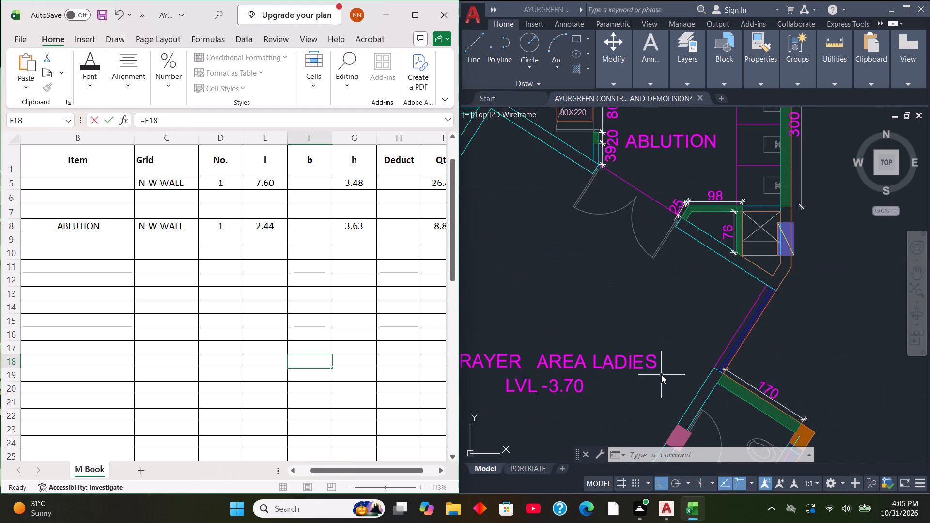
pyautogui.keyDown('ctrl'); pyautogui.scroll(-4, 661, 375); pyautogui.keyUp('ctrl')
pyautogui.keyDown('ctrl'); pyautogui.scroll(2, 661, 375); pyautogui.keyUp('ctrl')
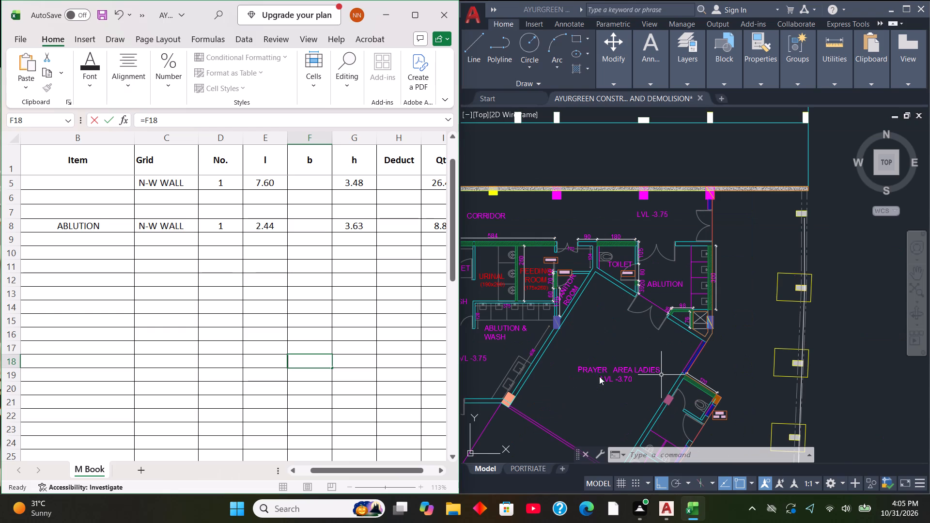
# Clear the stray cell-reference formula from cell F18 in the b column of the measurement sheet.
pyautogui.click(404, 374)
pyautogui.keyDown('ctrl'); pyautogui.scroll(-5, 0, 104); pyautogui.keyUp('ctrl')
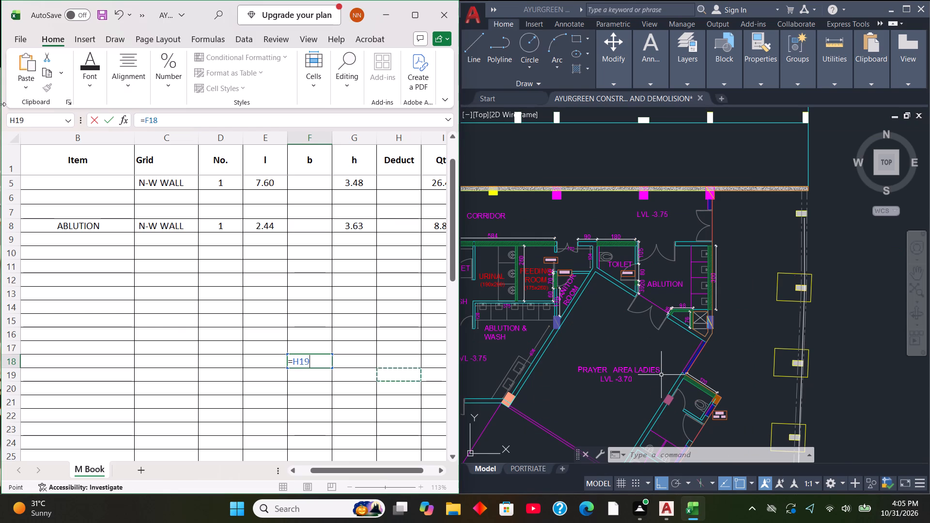
pyautogui.keyDown('ctrl'); pyautogui.scroll(3, 0, 104); pyautogui.keyUp('ctrl')
pyautogui.press('BackSpace')
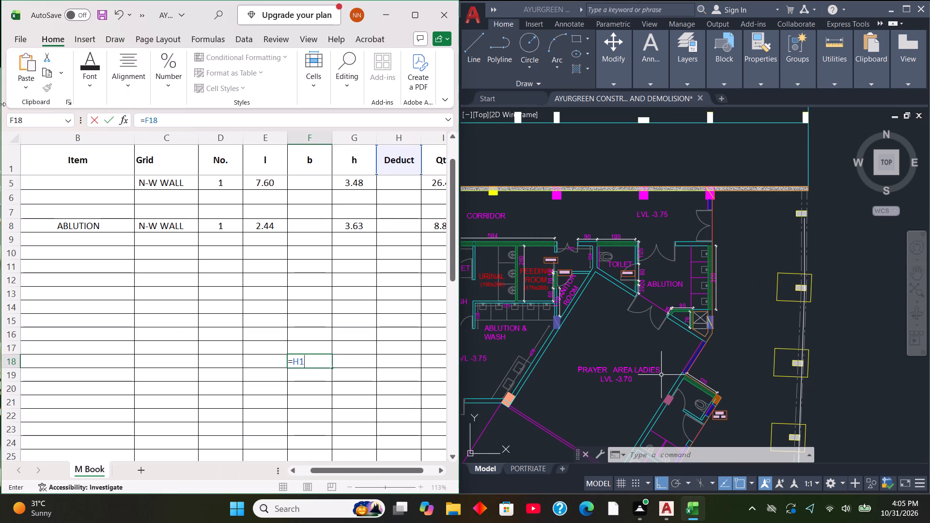
pyautogui.press('BackSpace')
pyautogui.press('BackSpace')
pyautogui.press('BackSpace')
pyautogui.press('BackSpace')
pyautogui.press('BackSpace')
pyautogui.press('BackSpace')
pyautogui.press('BackSpace')
pyautogui.press('BackSpace')
pyautogui.press('BackSpace')
pyautogui.press('BackSpace')
pyautogui.press('BackSpace')
pyautogui.press('BackSpace')
pyautogui.press('BackSpace')
pyautogui.press('BackSpace')
pyautogui.press('BackSpace')
pyautogui.press('BackSpace')
pyautogui.press('BackSpace')
pyautogui.press('BackSpace')
pyautogui.press('BackSpace')
pyautogui.press('BackSpace')
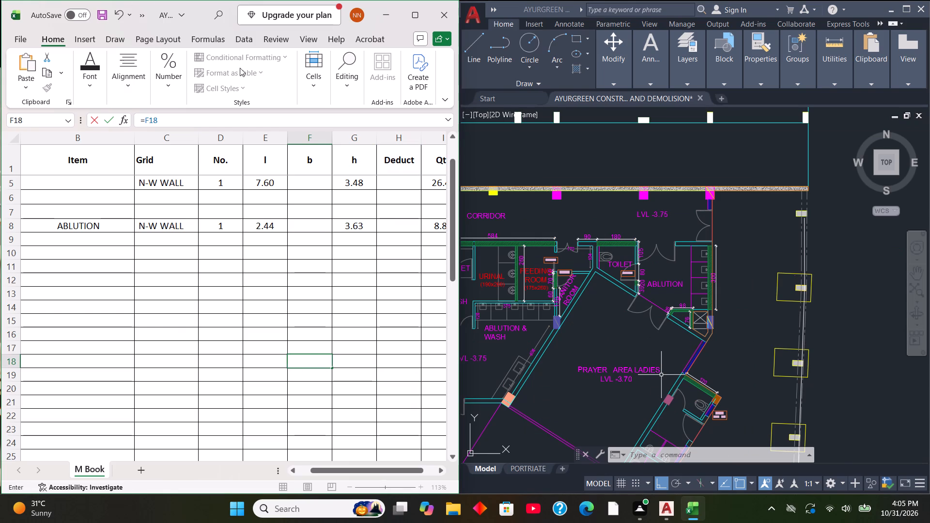
pyautogui.click(165, 241)
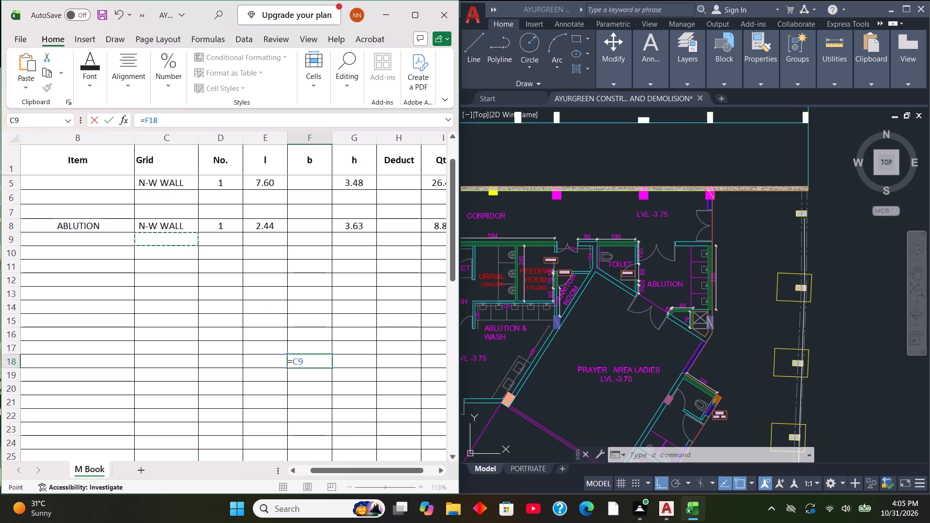
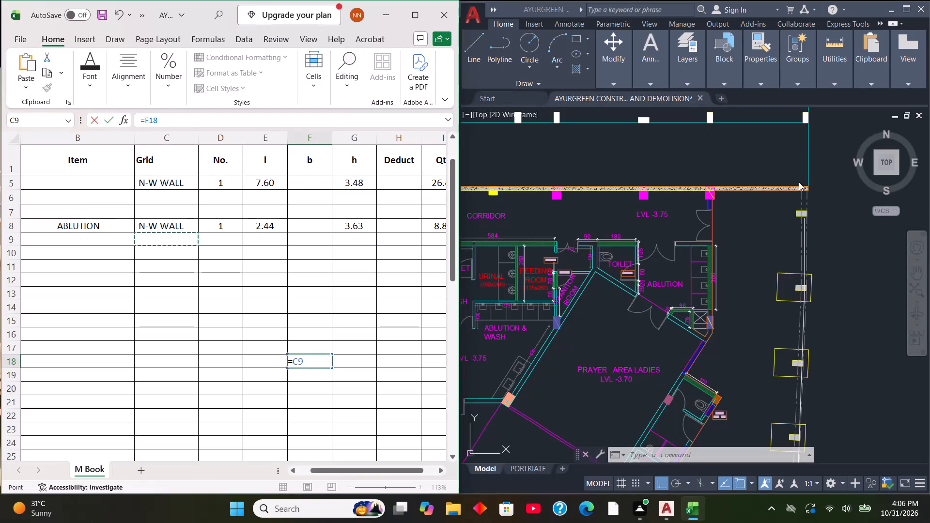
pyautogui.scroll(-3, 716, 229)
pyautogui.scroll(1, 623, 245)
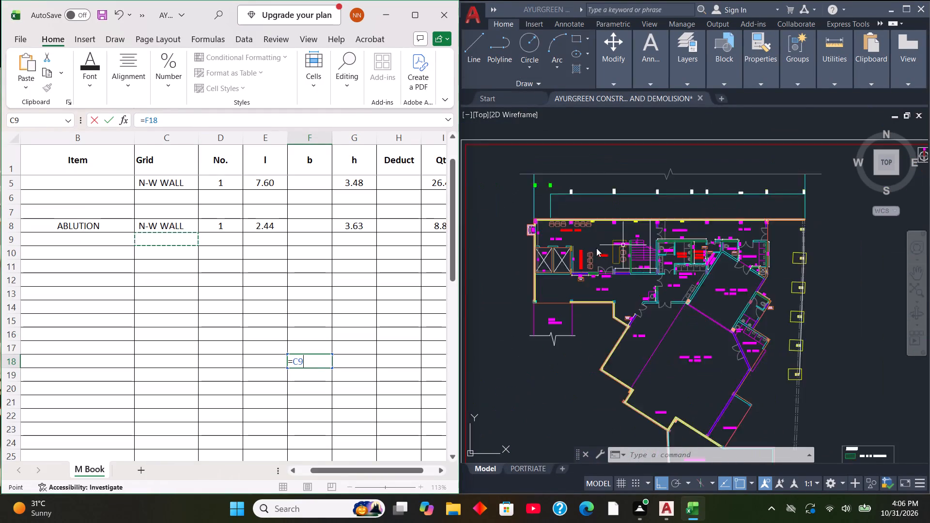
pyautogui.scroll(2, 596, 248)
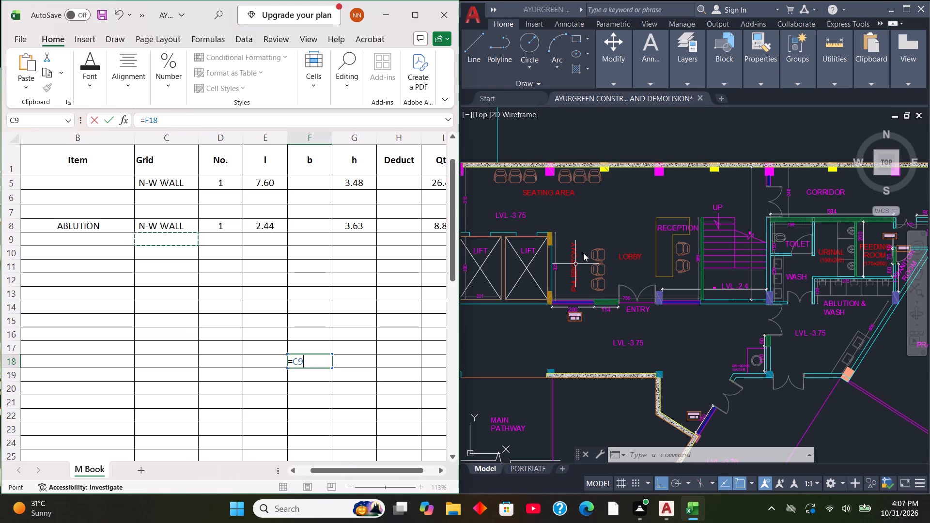
# Clear the stray cell-reference formula from cell F18 in the b column of the measurement sheet.
pyautogui.click(197, 329)
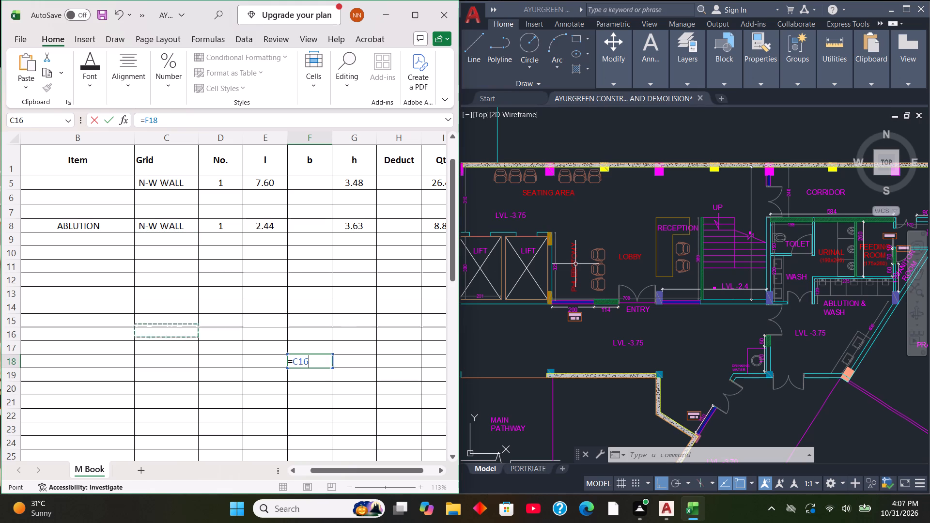
pyautogui.press('BackSpace')
pyautogui.press('BackSpace')
pyautogui.press('BackSpace')
pyautogui.press('BackSpace')
pyautogui.press('BackSpace')
pyautogui.press('BackSpace')
pyautogui.press('BackSpace')
pyautogui.press('BackSpace')
pyautogui.press('BackSpace')
pyautogui.press('BackSpace')
pyautogui.press('BackSpace')
pyautogui.press('BackSpace')
pyautogui.press('BackSpace')
pyautogui.press('BackSpace')
pyautogui.press('BackSpace')
pyautogui.press('BackSpace')
pyautogui.press('BackSpace')
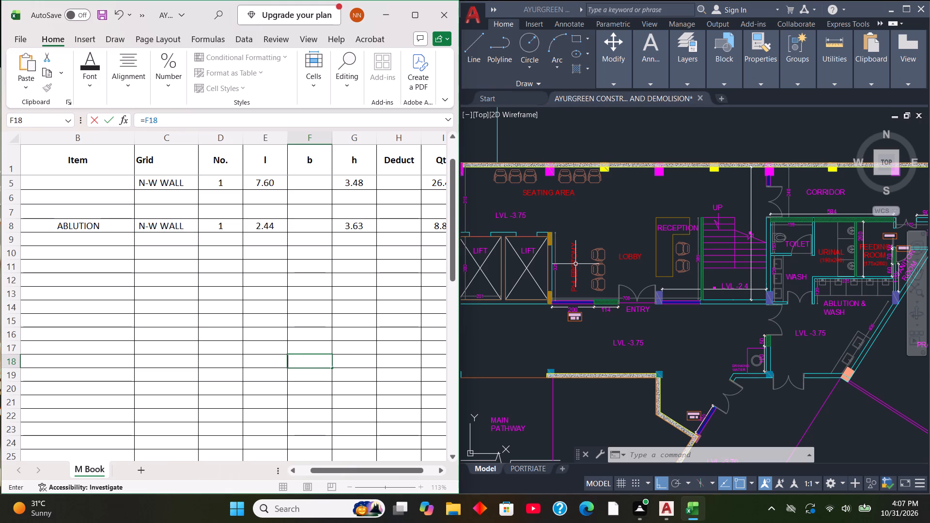
# Examine the coloured construction plan around the reception, staircase, ablution and wash area, feeding room and janitor room.
pyautogui.scroll(2, 232, 364)
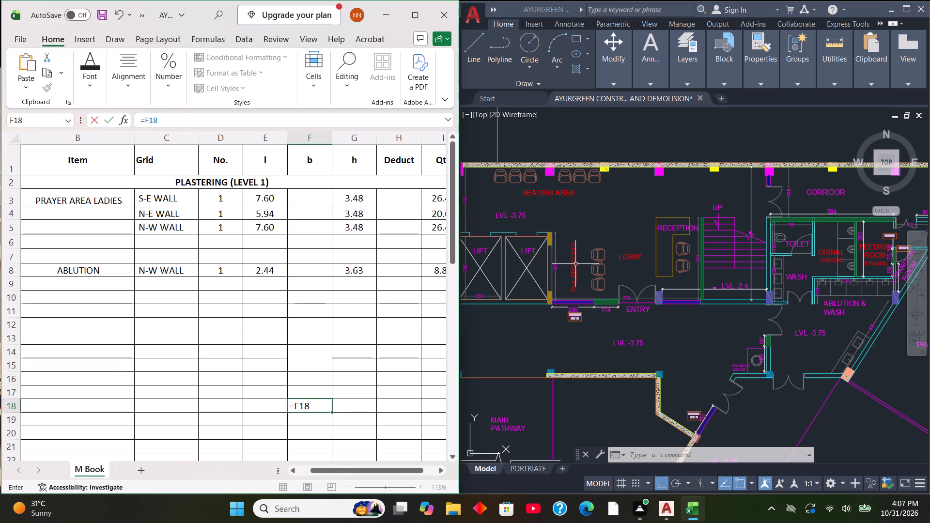
pyautogui.scroll(1, 225, 355)
pyautogui.scroll(-1, 225, 355)
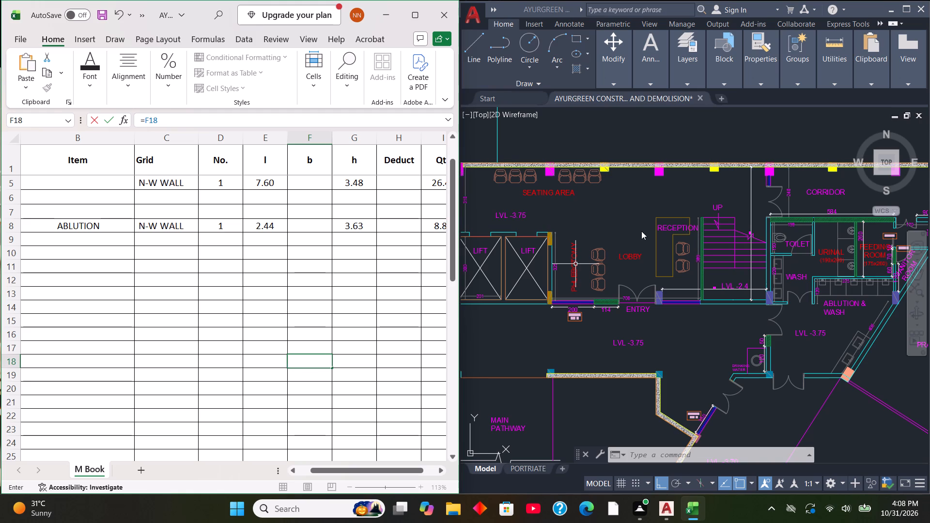
pyautogui.scroll(-1, 740, 201)
pyautogui.scroll(2, 767, 171)
pyautogui.scroll(-1, 786, 184)
pyautogui.scroll(2, 688, 323)
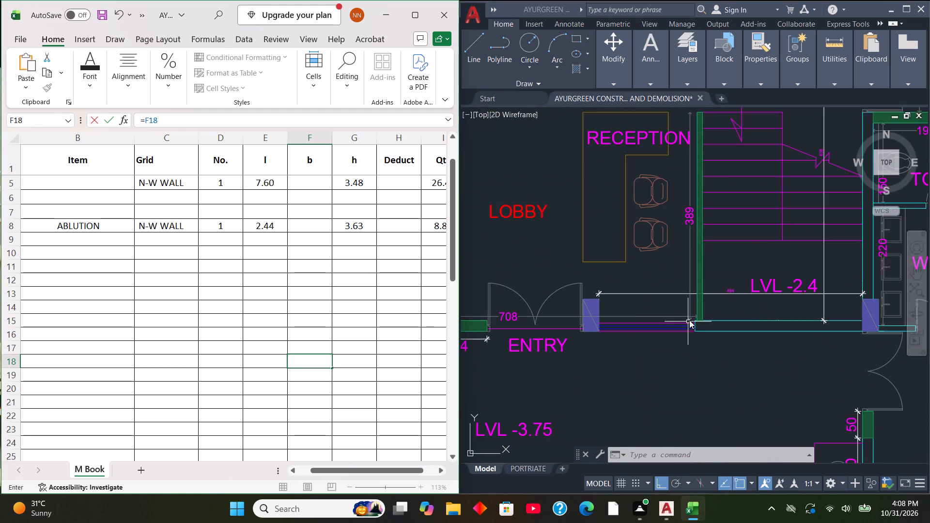
pyautogui.scroll(1, 697, 327)
pyautogui.scroll(-4, 684, 320)
pyautogui.scroll(1, 834, 396)
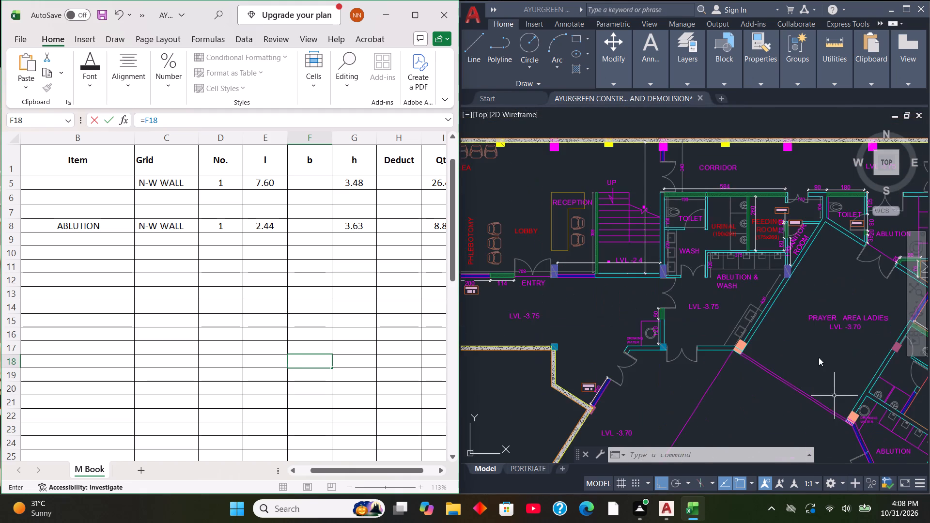
pyautogui.scroll(2, 819, 357)
pyautogui.scroll(-1, 808, 345)
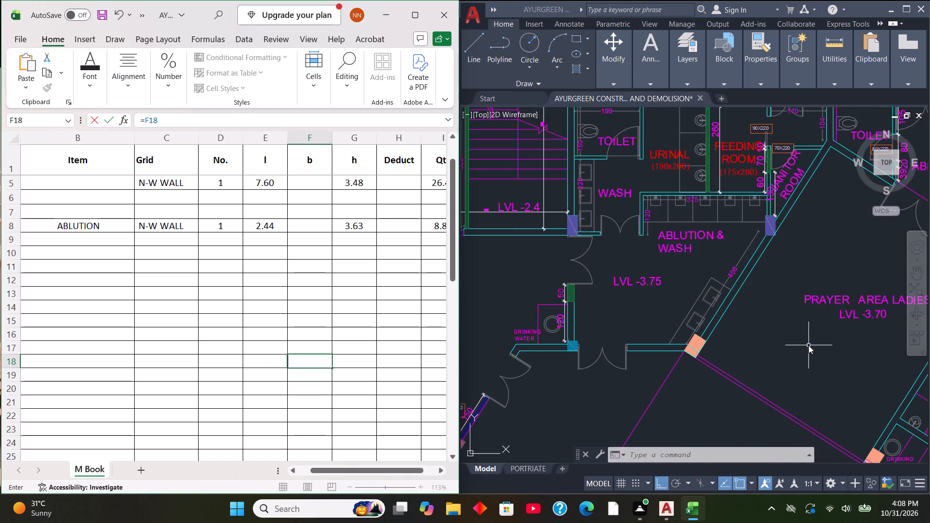
pyautogui.scroll(-1, 682, 276)
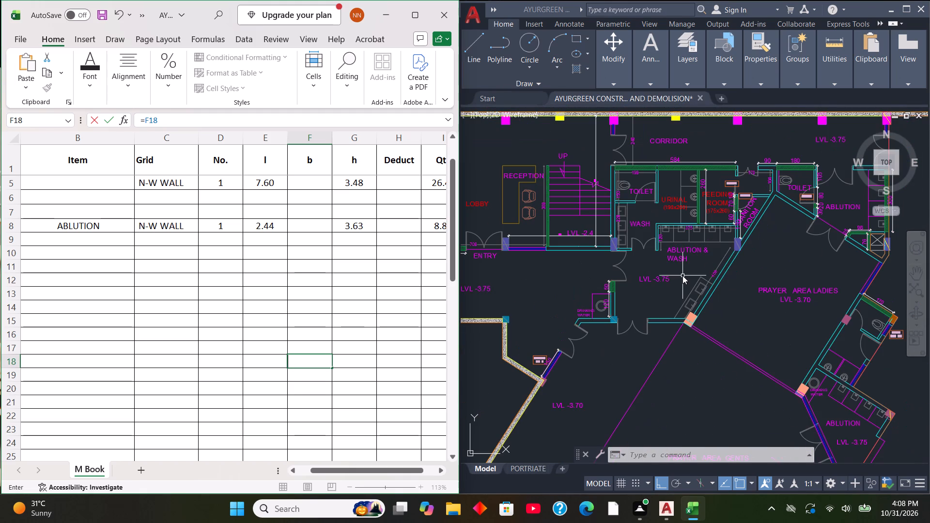
pyautogui.scroll(3, 767, 171)
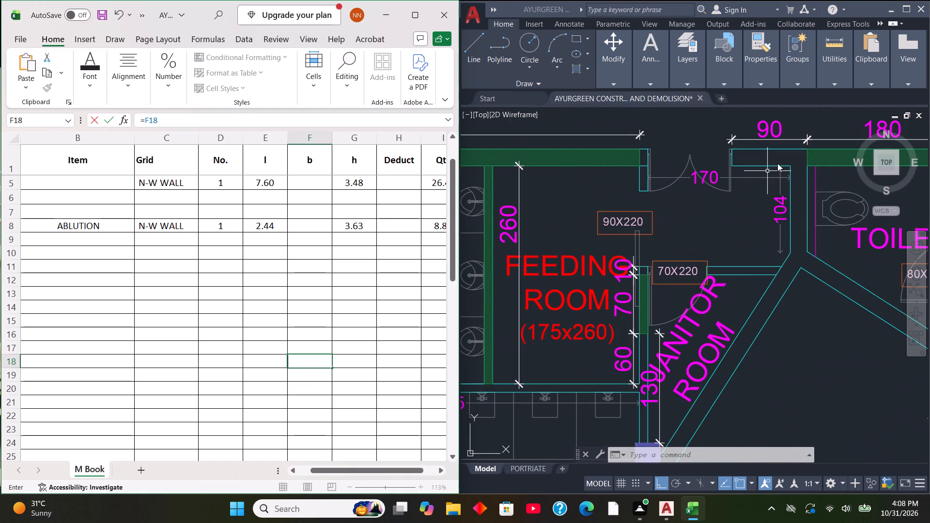
pyautogui.scroll(-3, 683, 187)
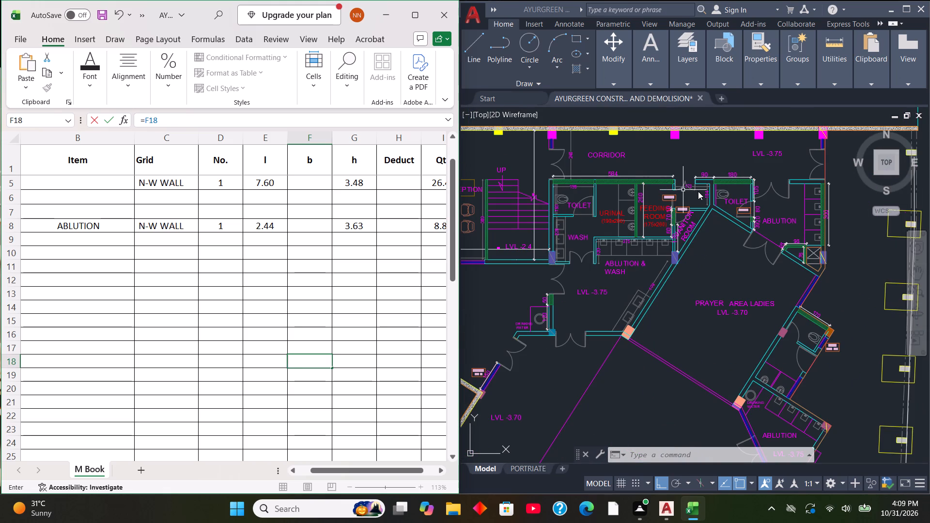
# Examine the demolition plan, including its legend and the walls marked for demolition around the ladies' prayer area, toilets and ablution.
pyautogui.scroll(-6, 698, 192)
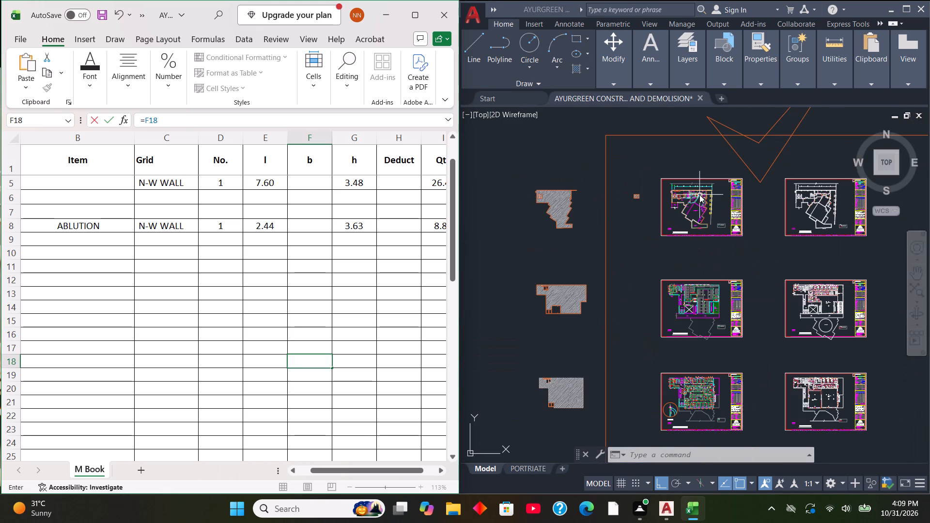
pyautogui.scroll(2, 856, 189)
pyautogui.scroll(2, 794, 209)
pyautogui.scroll(2, 751, 189)
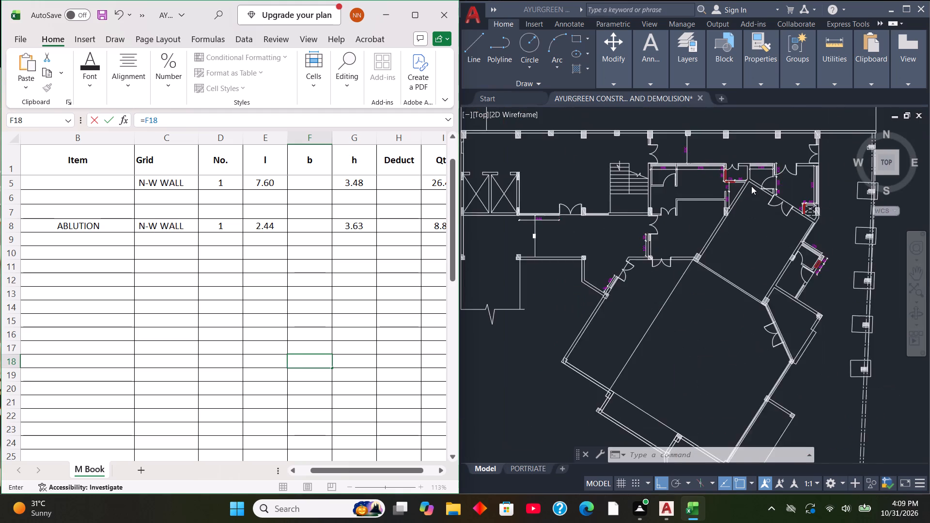
pyautogui.scroll(2, 751, 185)
pyautogui.scroll(-3, 730, 192)
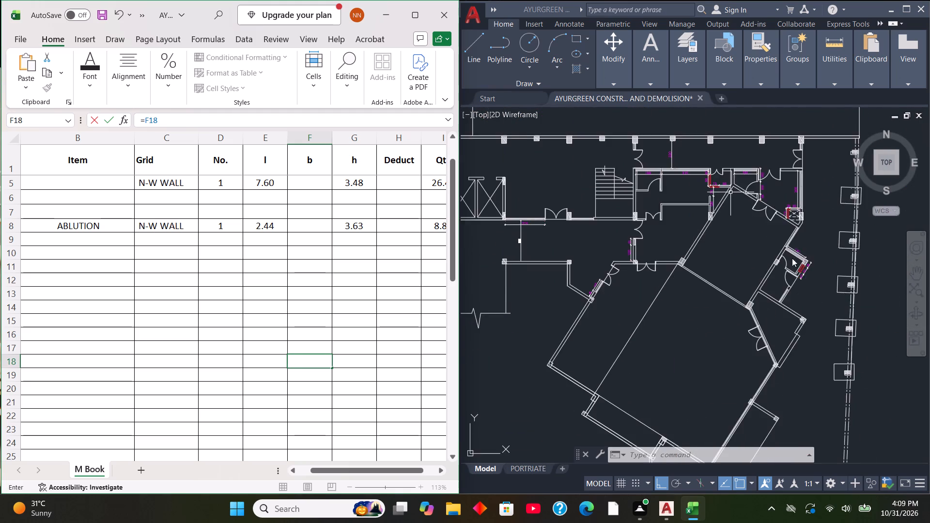
pyautogui.scroll(2, 788, 258)
pyautogui.scroll(-4, 769, 234)
pyautogui.scroll(2, 830, 323)
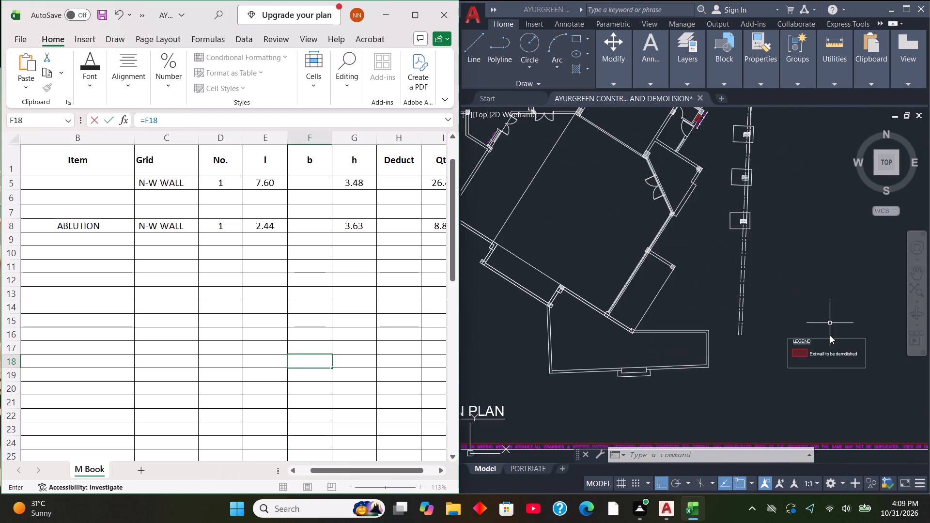
pyautogui.scroll(2, 830, 359)
pyautogui.scroll(-4, 798, 324)
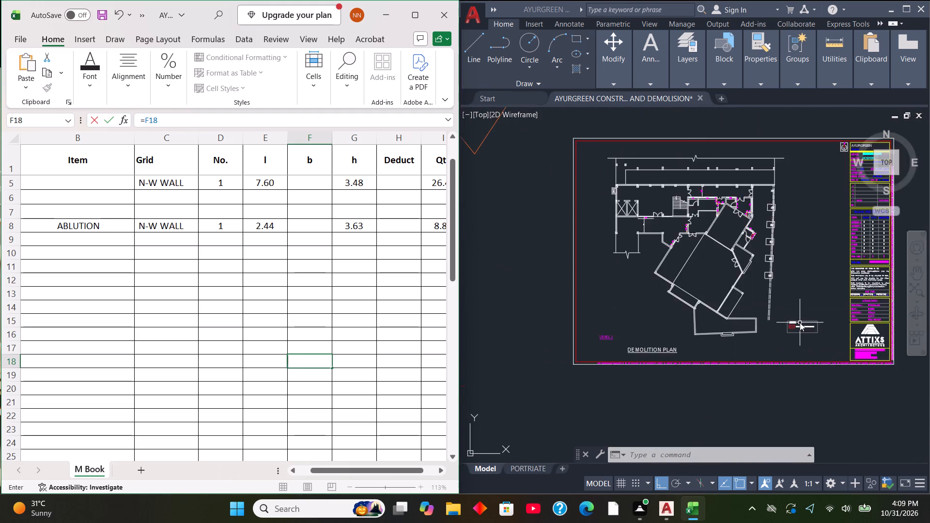
pyautogui.scroll(3, 800, 323)
pyautogui.scroll(-4, 799, 322)
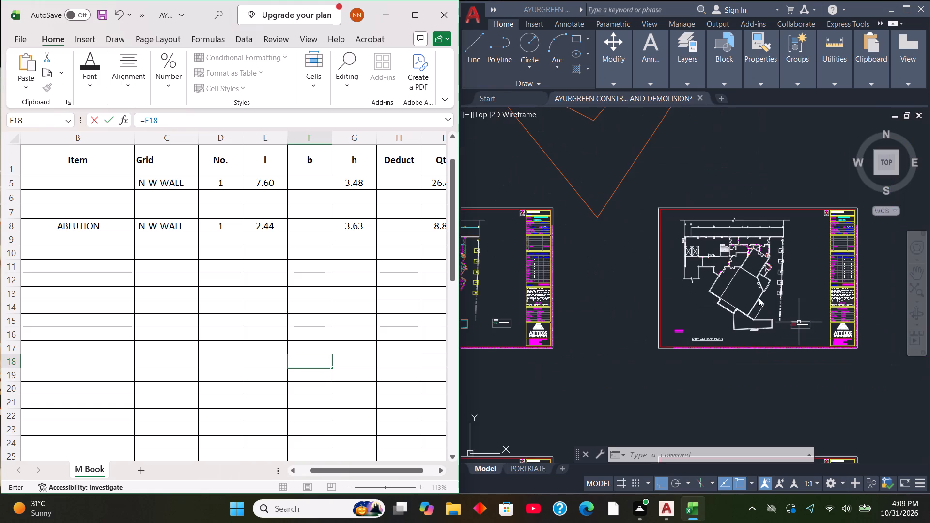
pyautogui.scroll(5, 746, 257)
pyautogui.scroll(-2, 680, 258)
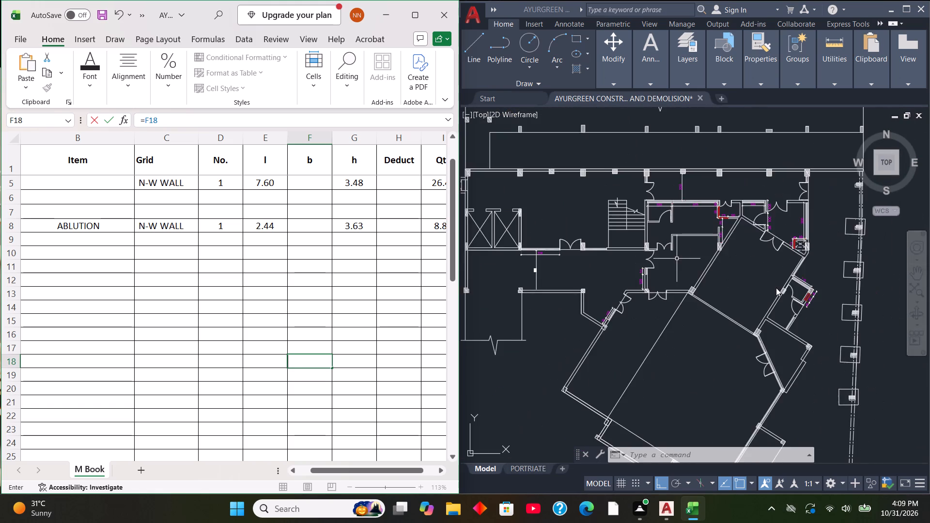
pyautogui.scroll(3, 776, 288)
pyautogui.scroll(-2, 733, 268)
pyautogui.scroll(1, 769, 285)
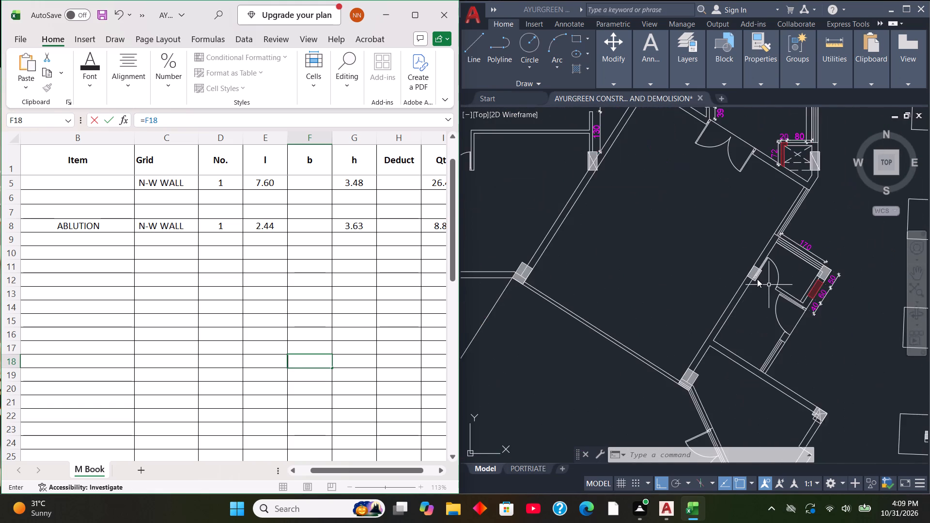
pyautogui.scroll(2, 757, 279)
pyautogui.scroll(-2, 739, 283)
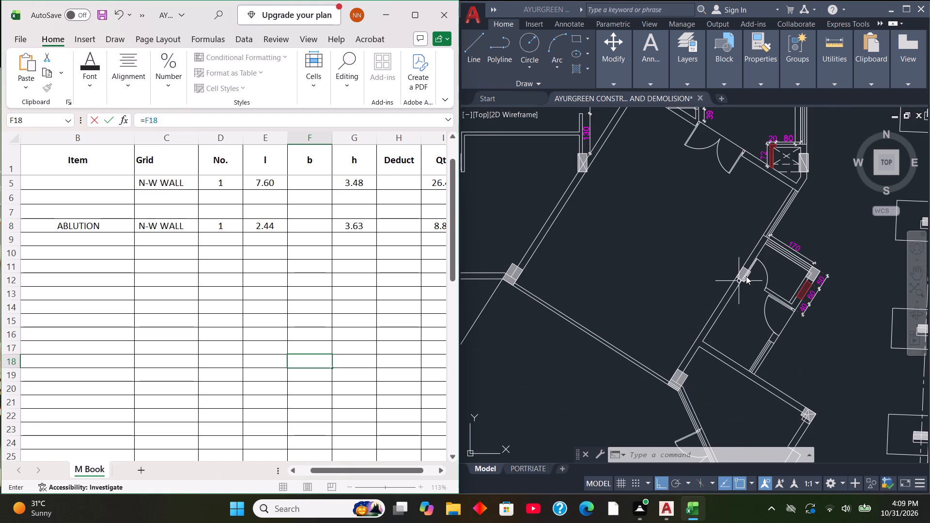
pyautogui.scroll(-1, 746, 276)
pyautogui.scroll(1, 724, 281)
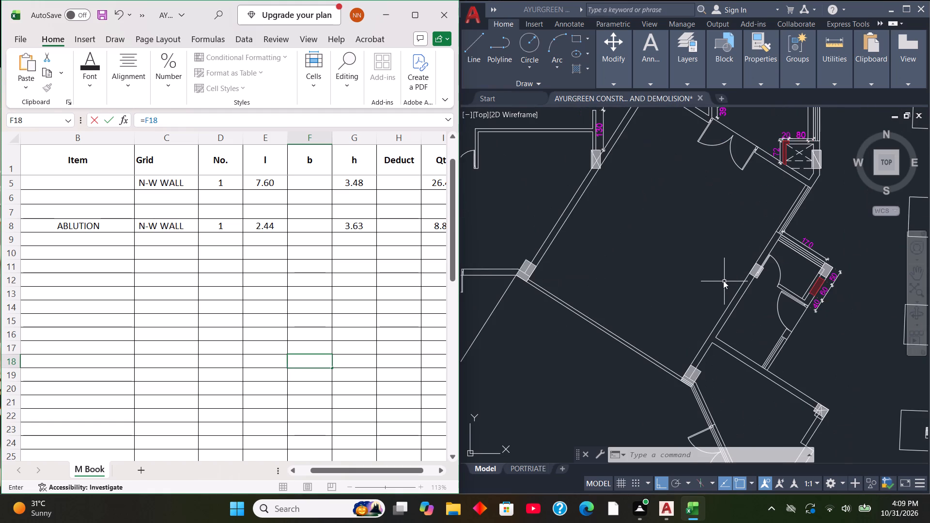
pyautogui.scroll(-1, 726, 280)
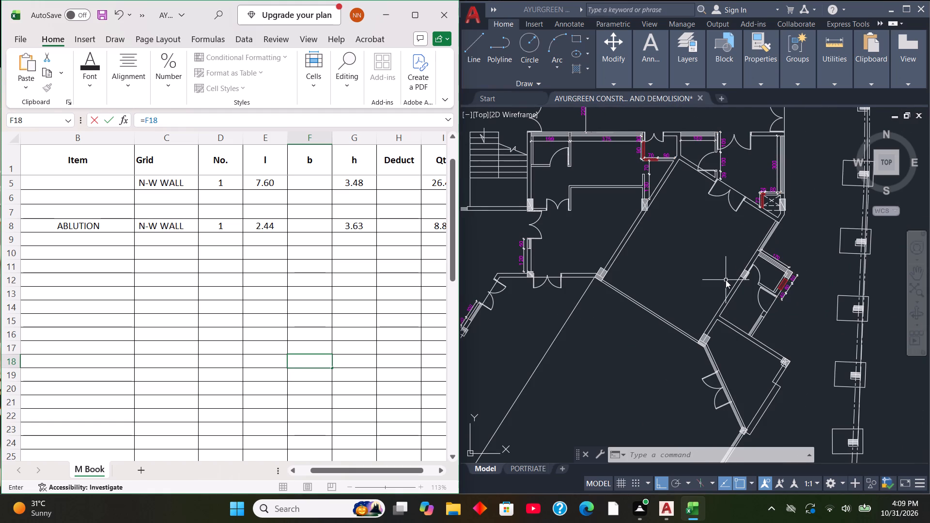
pyautogui.scroll(3, 663, 151)
pyautogui.scroll(-1, 704, 205)
pyautogui.scroll(1, 725, 166)
pyautogui.scroll(-2, 726, 169)
pyautogui.scroll(1, 714, 139)
pyautogui.scroll(-2, 714, 138)
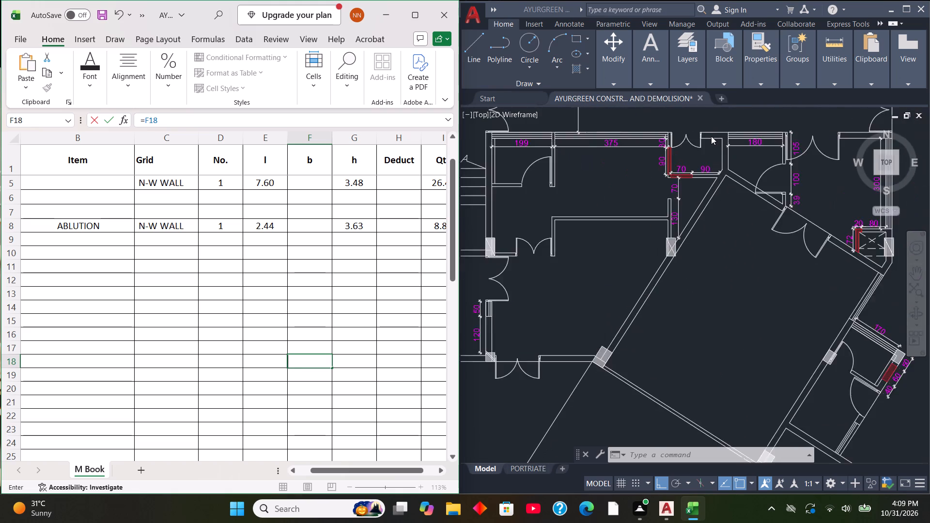
pyautogui.scroll(-1, 711, 136)
pyautogui.scroll(1, 751, 168)
pyautogui.scroll(1, 754, 208)
pyautogui.scroll(-2, 755, 205)
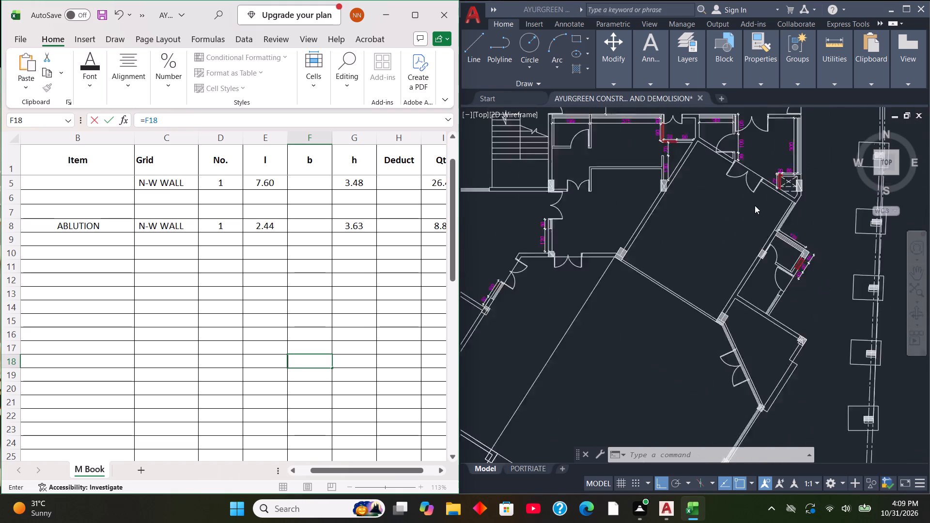
# Examine the Ayurveda (Ladies) floor plan around the relaxing area, steam room and cubicles, including their wall dimensions.
pyautogui.scroll(-5, 755, 205)
pyautogui.scroll(2, 619, 389)
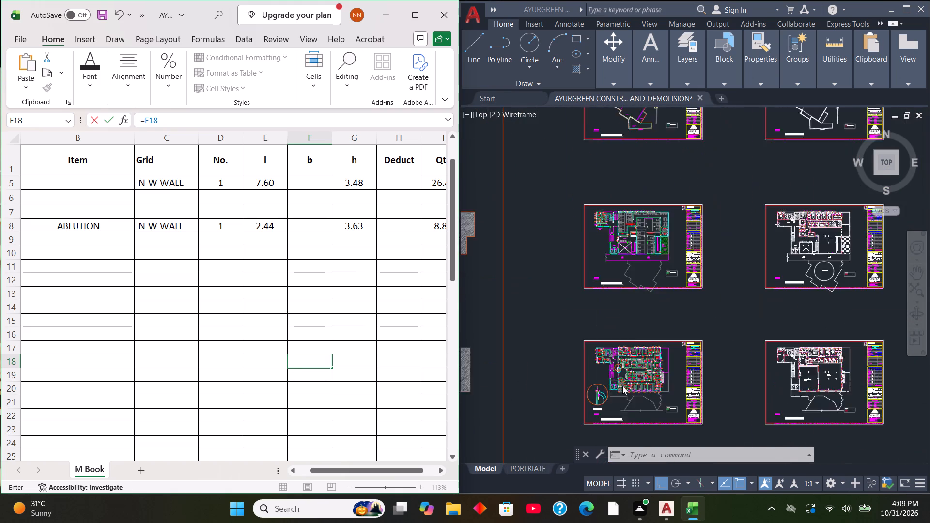
pyautogui.scroll(4, 622, 386)
pyautogui.scroll(-4, 666, 217)
pyautogui.scroll(4, 710, 277)
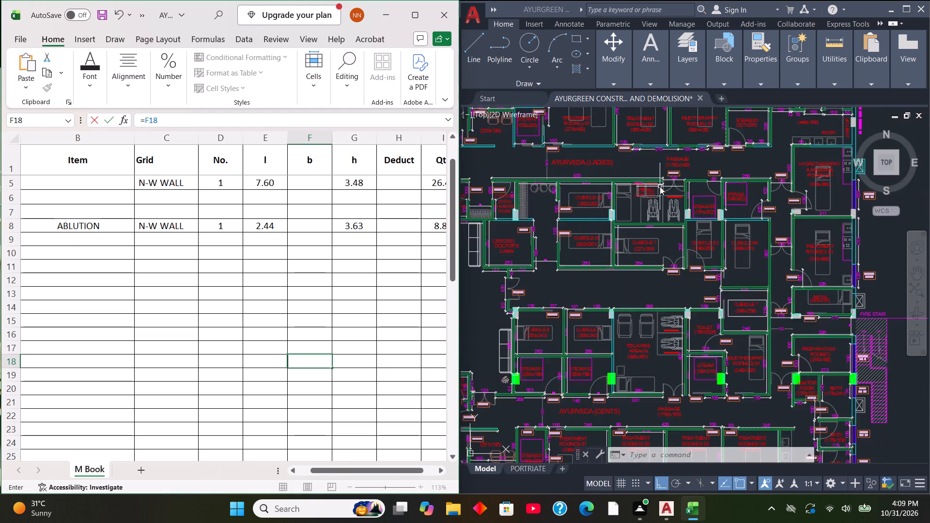
pyautogui.scroll(2, 660, 186)
pyautogui.scroll(-2, 675, 202)
pyautogui.scroll(3, 680, 211)
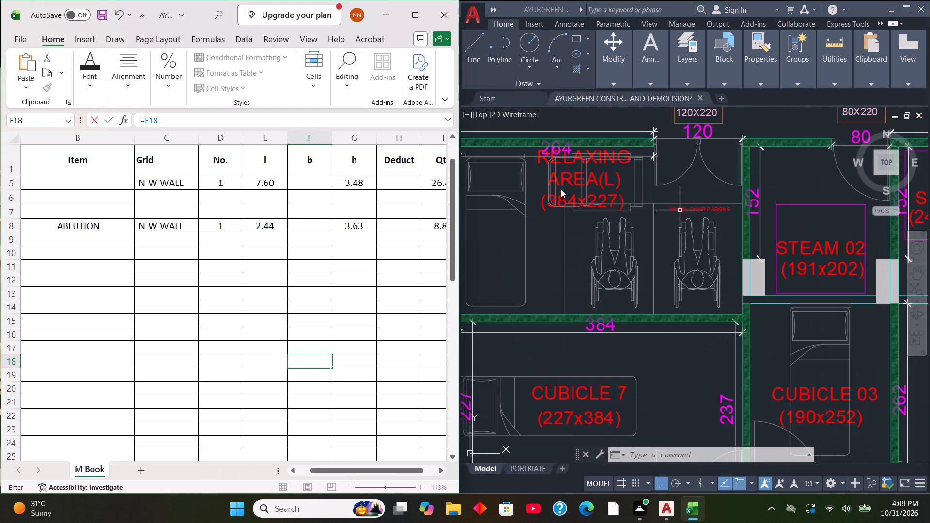
pyautogui.scroll(2, 560, 160)
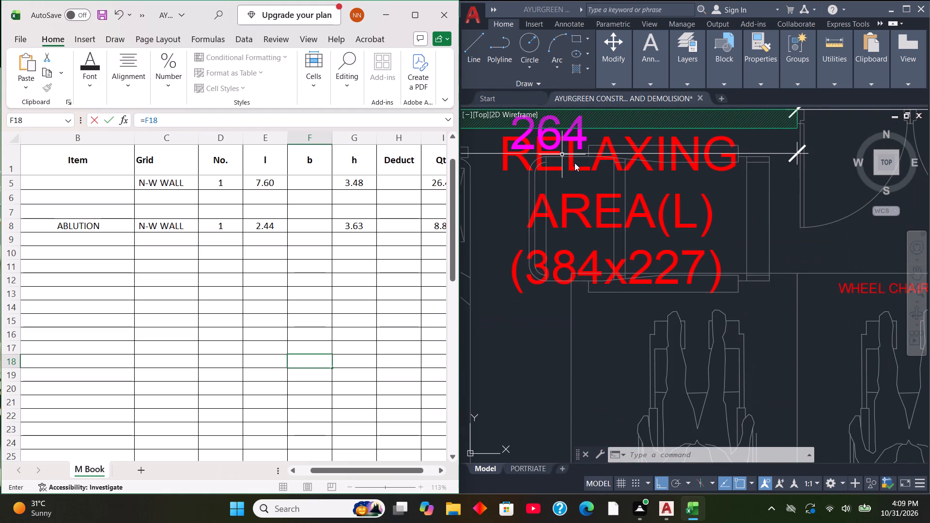
pyautogui.scroll(-1, 577, 166)
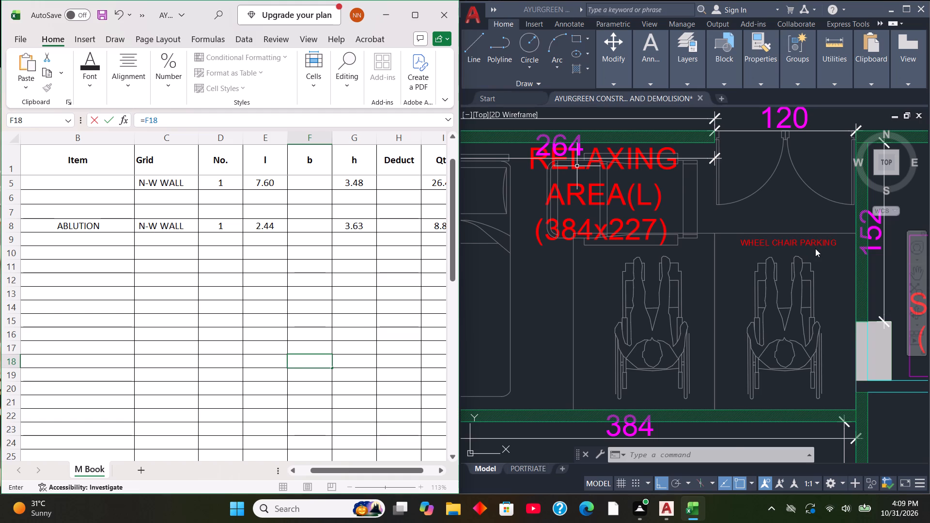
pyautogui.scroll(-1, 815, 248)
pyautogui.scroll(3, 660, 210)
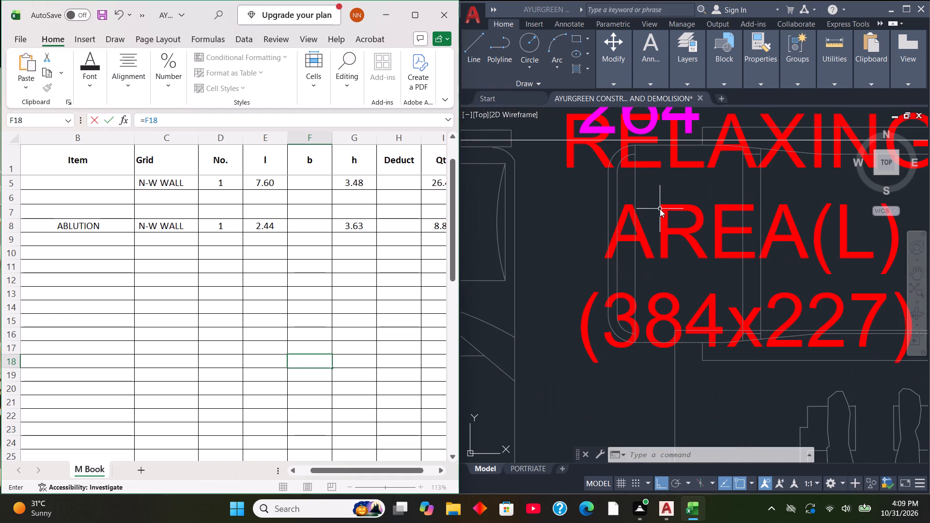
pyautogui.scroll(-5, 660, 209)
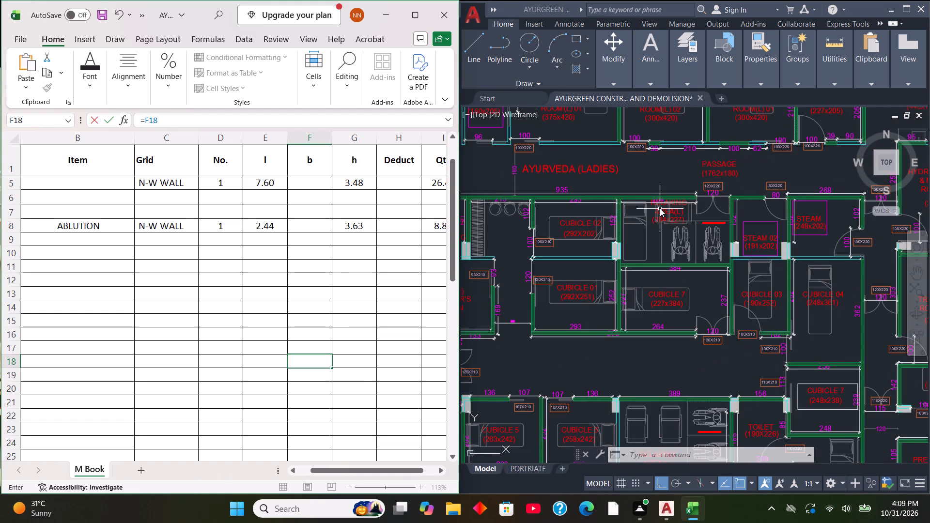
pyautogui.scroll(3, 543, 220)
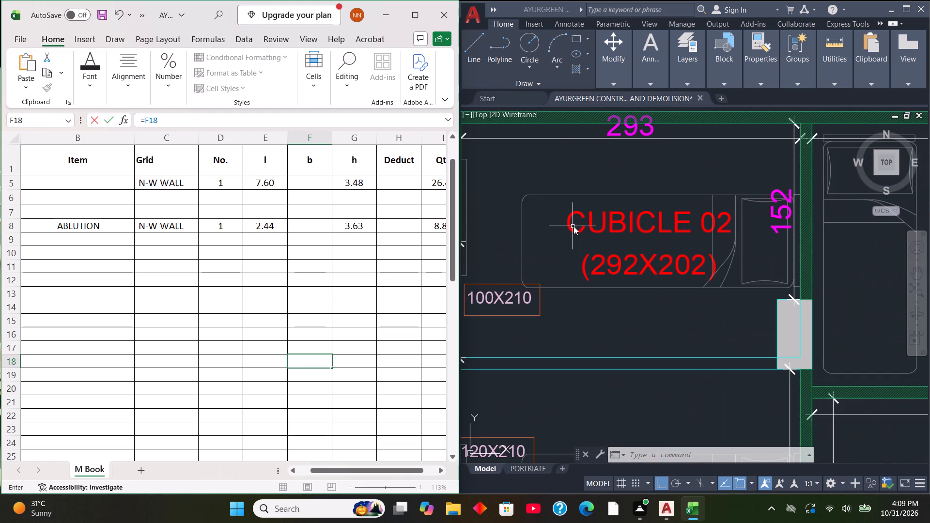
pyautogui.scroll(-3, 617, 233)
pyautogui.scroll(1, 654, 255)
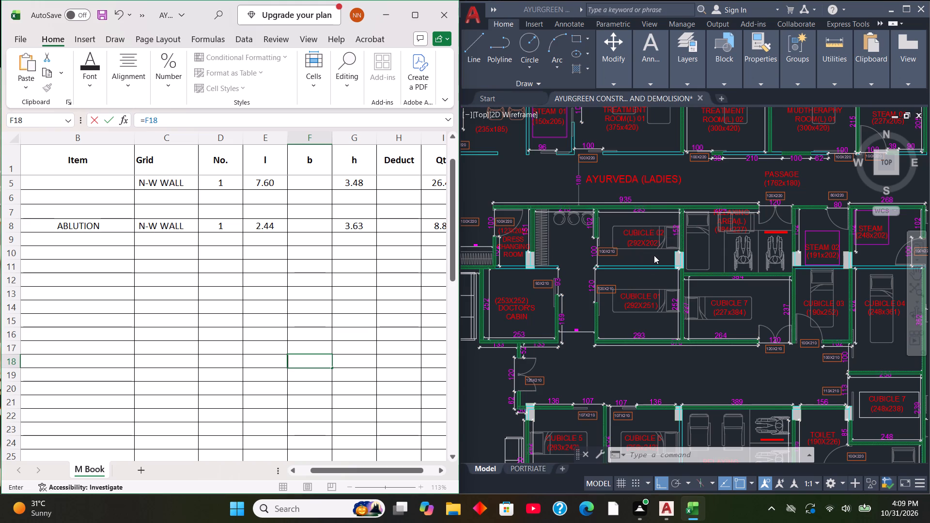
# Examine the Ayurveda (Ladies) floor plan around the steam rooms, relaxing area and Cubicles 03, 04 and 7, including their wall dimensions.
pyautogui.scroll(-1, 669, 215)
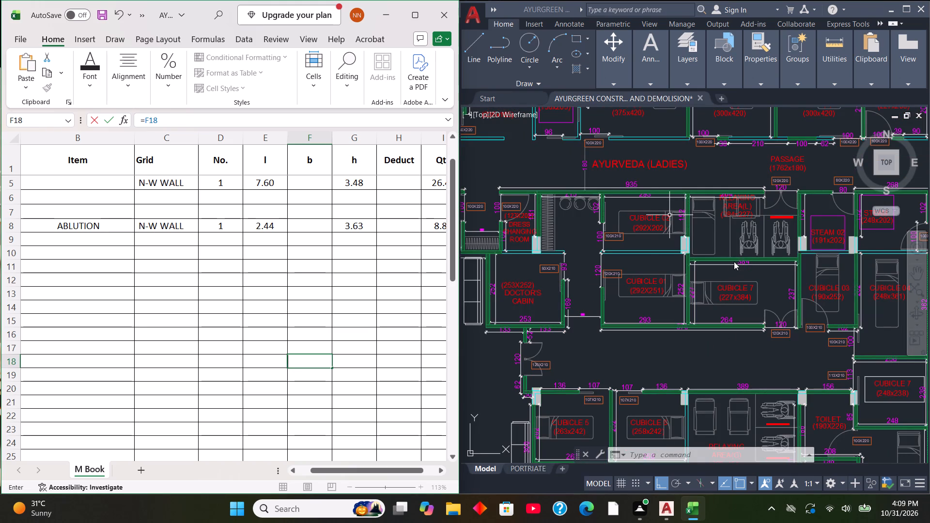
pyautogui.scroll(-1, 690, 258)
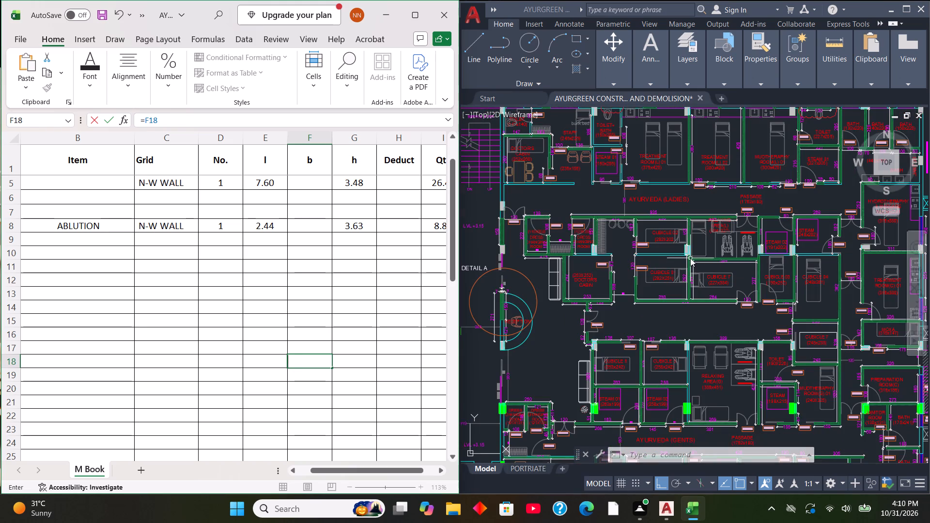
pyautogui.scroll(3, 826, 246)
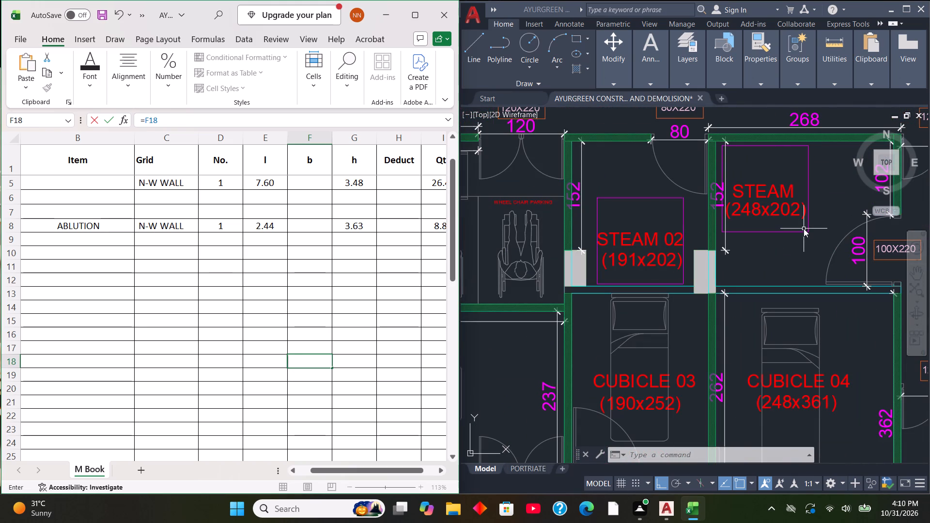
pyautogui.scroll(-1, 804, 229)
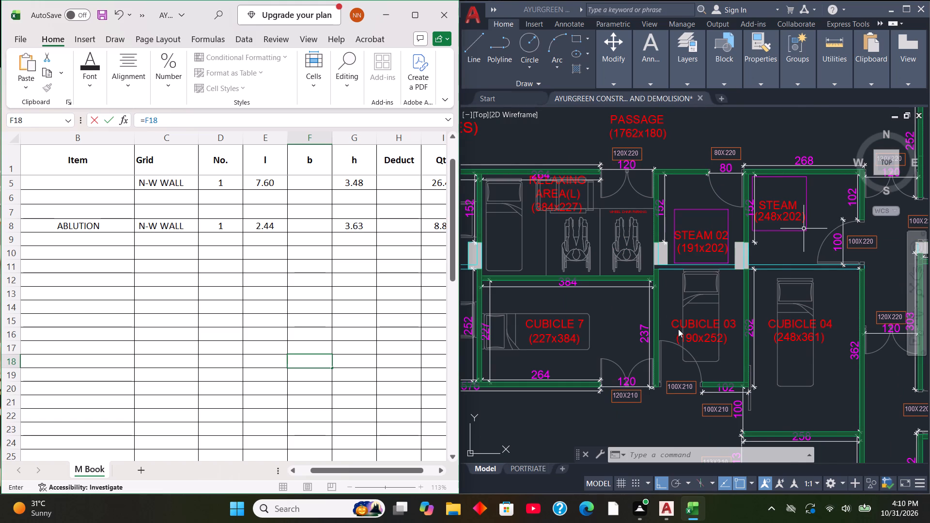
pyautogui.scroll(-2, 678, 329)
pyautogui.scroll(2, 679, 337)
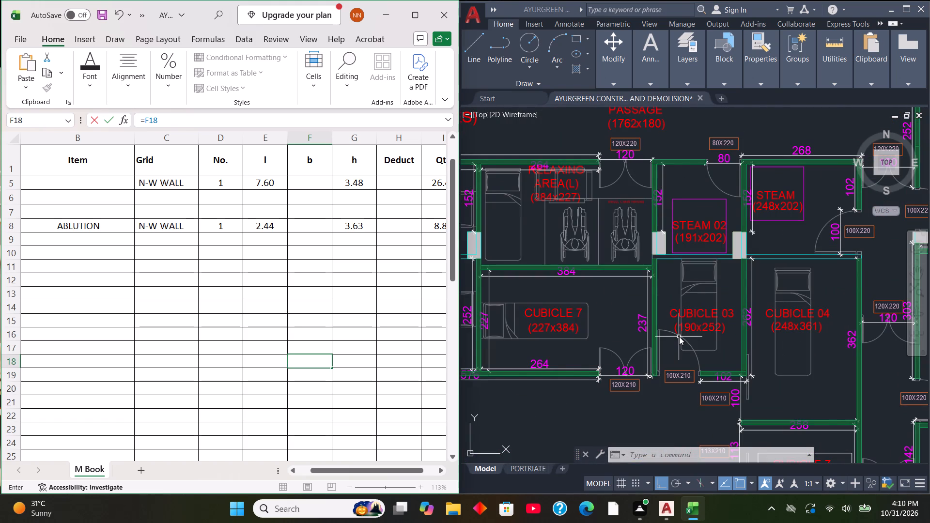
pyautogui.scroll(1, 823, 348)
pyautogui.scroll(-1, 788, 342)
pyautogui.scroll(-1, 685, 333)
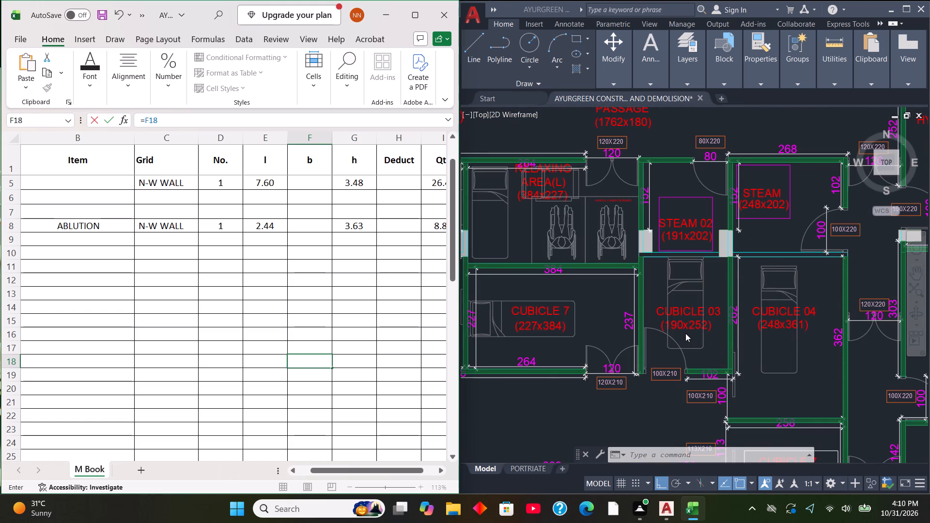
# Examine the construction plan of the occupational therapy and physiotherapy floor, around the reception, pantry and waiting area.
pyautogui.scroll(-4, 677, 261)
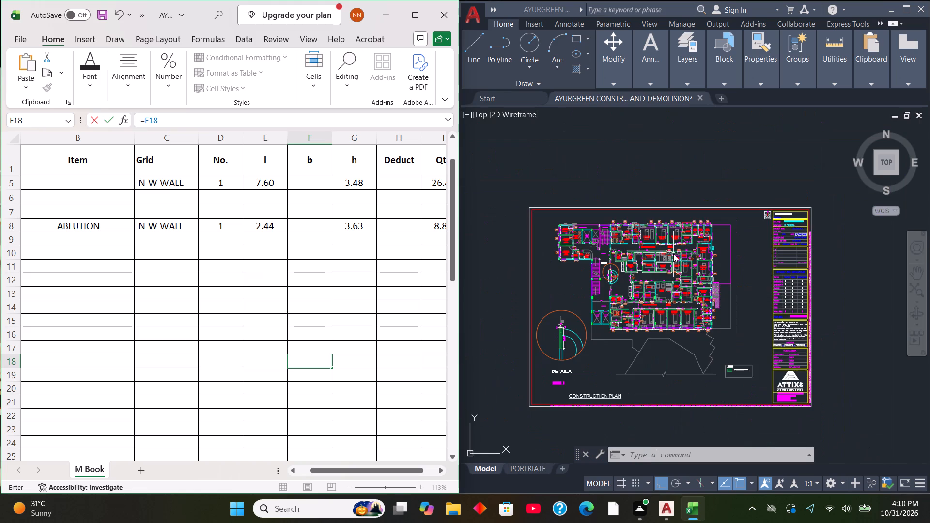
pyautogui.scroll(1, 571, 319)
pyautogui.scroll(-4, 610, 288)
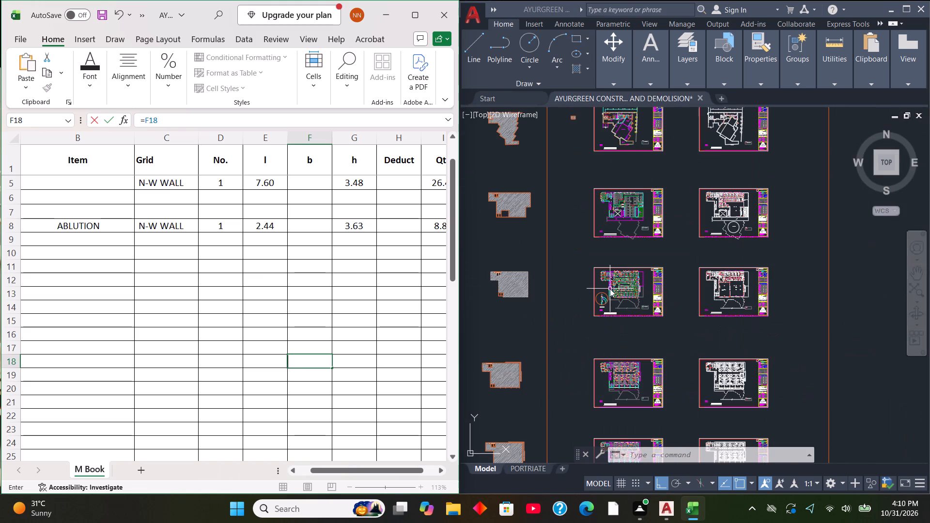
pyautogui.scroll(3, 603, 175)
pyautogui.scroll(2, 659, 299)
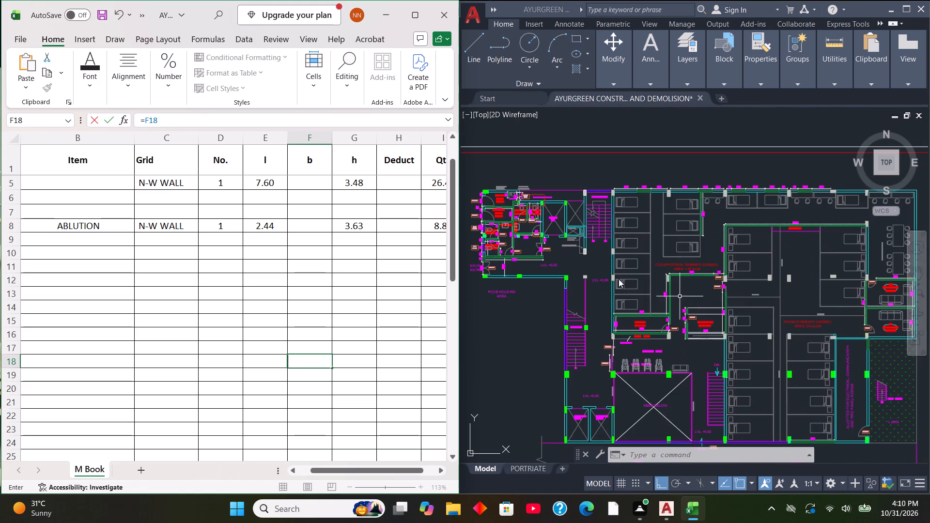
pyautogui.scroll(3, 619, 279)
pyautogui.scroll(-3, 586, 255)
pyautogui.scroll(2, 702, 279)
pyautogui.scroll(-1, 647, 261)
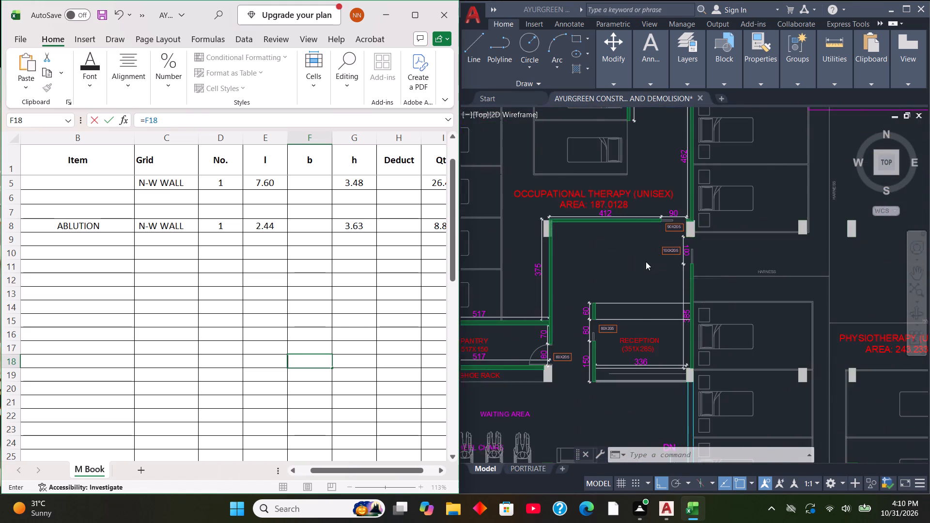
pyautogui.scroll(-2, 646, 261)
pyautogui.scroll(4, 696, 299)
# Examine the construction plan's wall and door dimensions around the corridor, urinal, feeding room, janitor room and ablution and wash area.
pyautogui.scroll(-7, 696, 299)
pyautogui.scroll(1, 684, 147)
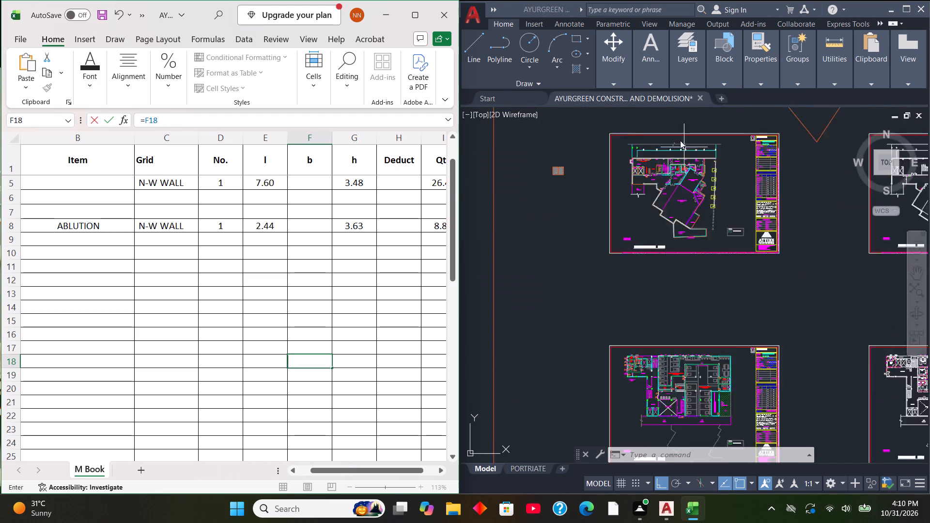
pyautogui.scroll(4, 680, 140)
pyautogui.scroll(3, 694, 270)
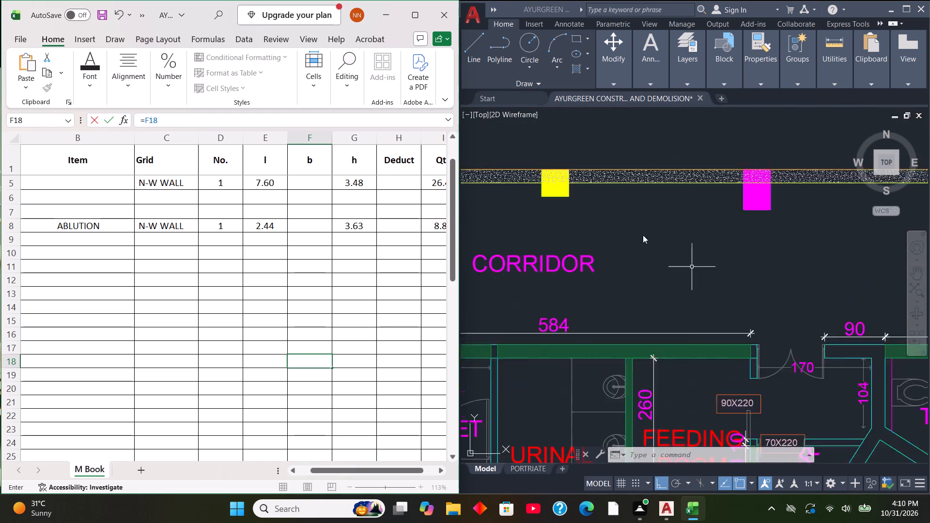
pyautogui.scroll(-2, 643, 235)
pyautogui.scroll(1, 690, 290)
pyautogui.scroll(-2, 685, 286)
pyautogui.scroll(2, 662, 301)
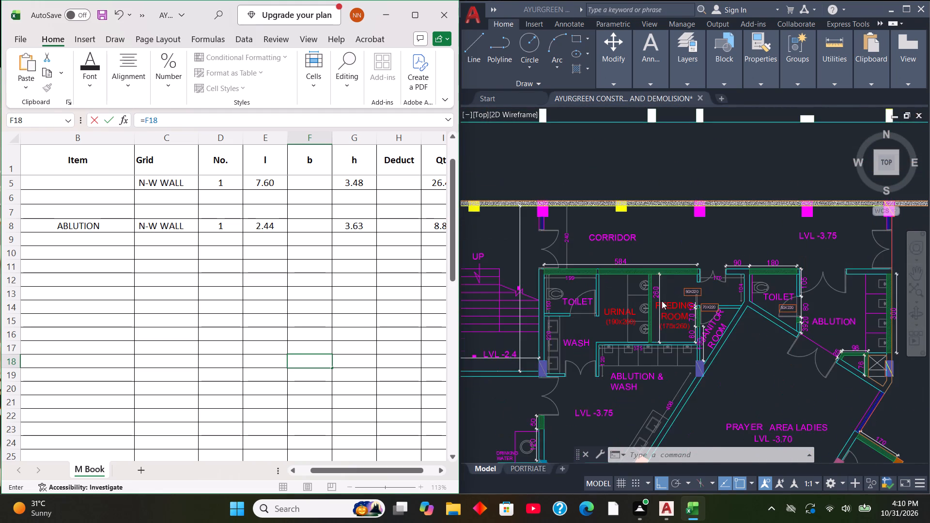
pyautogui.scroll(-1, 650, 291)
pyautogui.scroll(3, 681, 329)
pyautogui.scroll(-2, 666, 314)
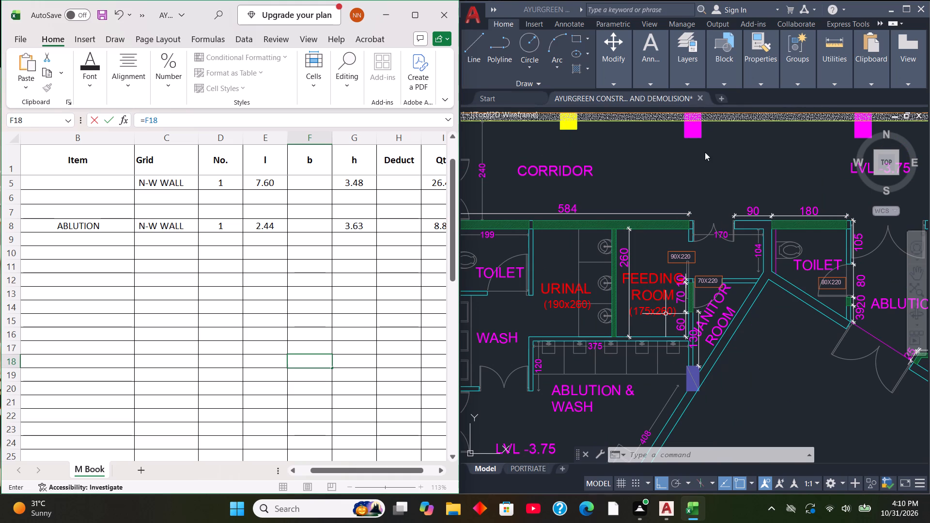
pyautogui.scroll(3, 709, 323)
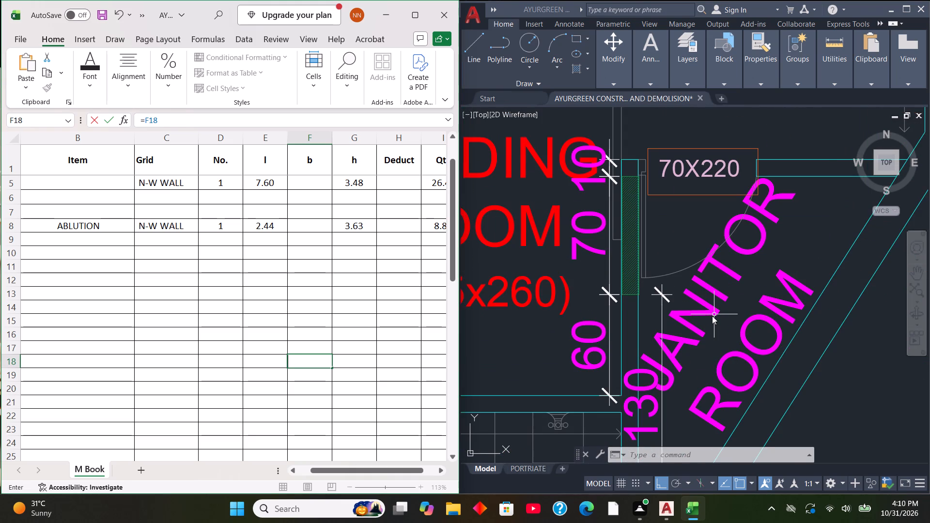
pyautogui.scroll(-1, 711, 304)
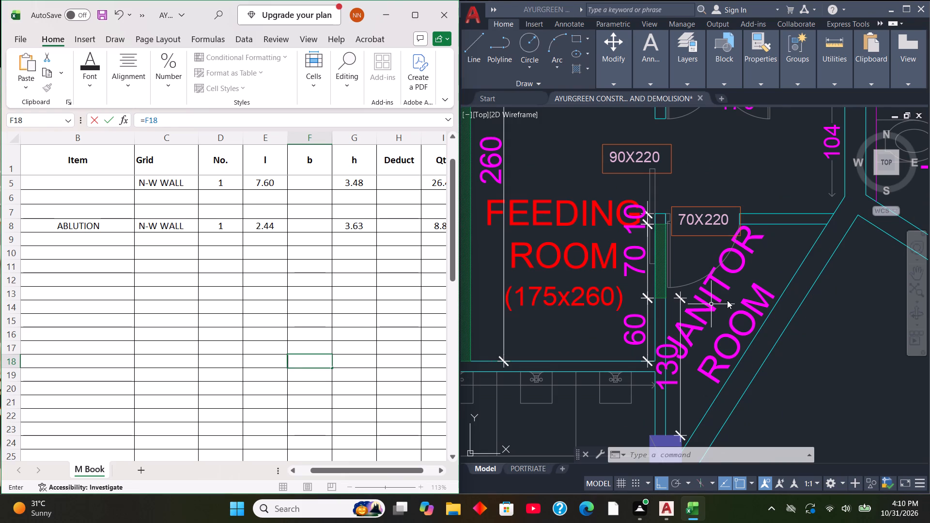
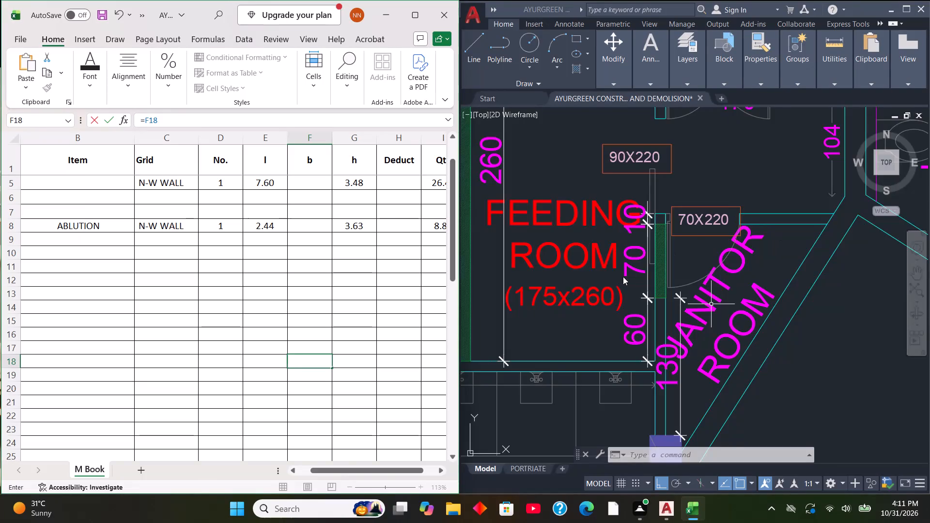
# Examine the Level 1 construction plan around the main pathway, entry and two lifts beside the phlebotomy room, including their wall dimensions.
pyautogui.scroll(-3, 622, 278)
pyautogui.scroll(-3, 604, 347)
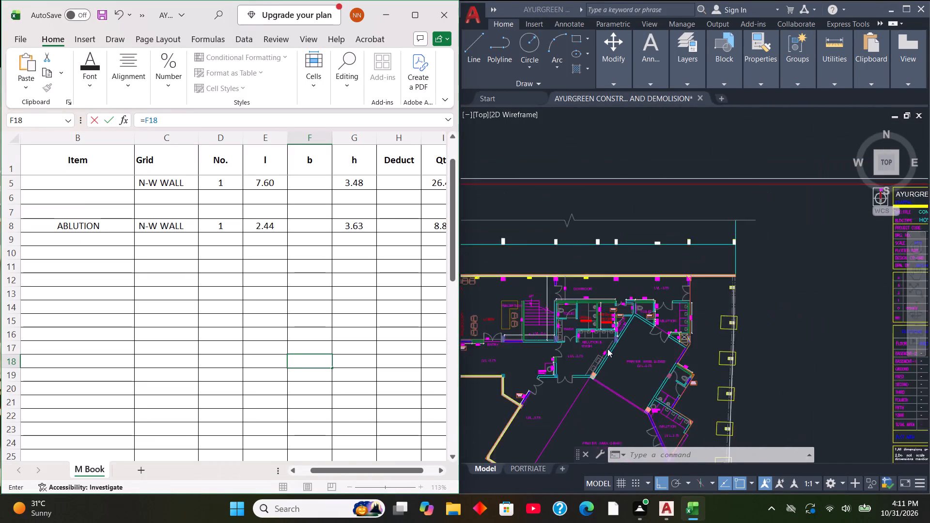
pyautogui.scroll(4, 479, 385)
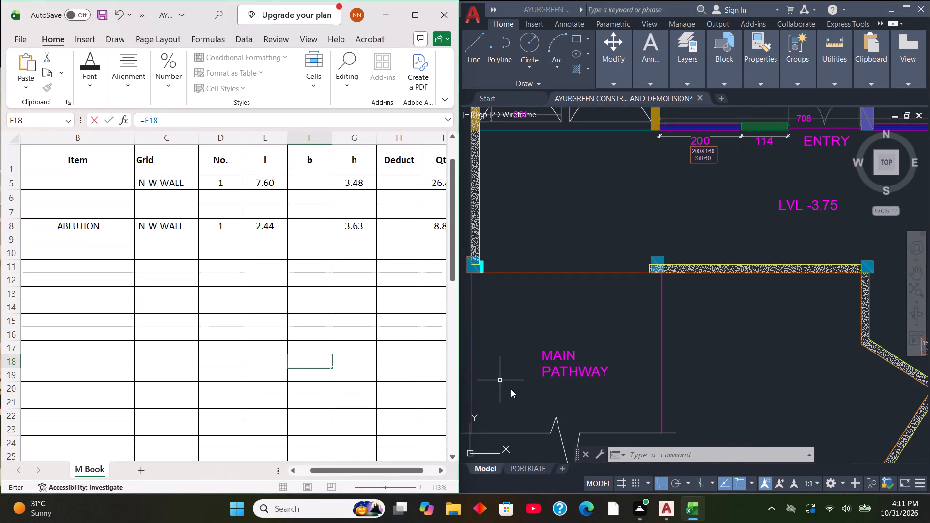
pyautogui.scroll(-1, 752, 277)
pyautogui.scroll(-3, 676, 269)
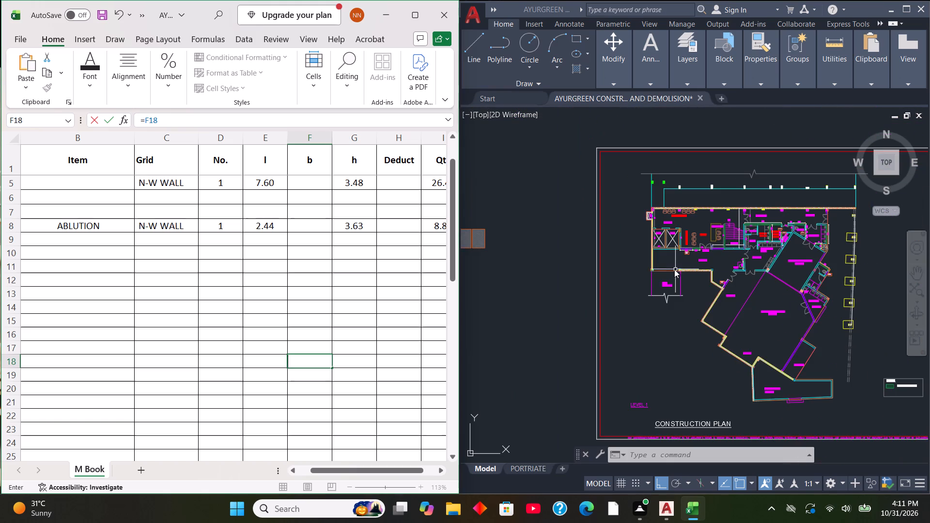
pyautogui.scroll(5, 684, 254)
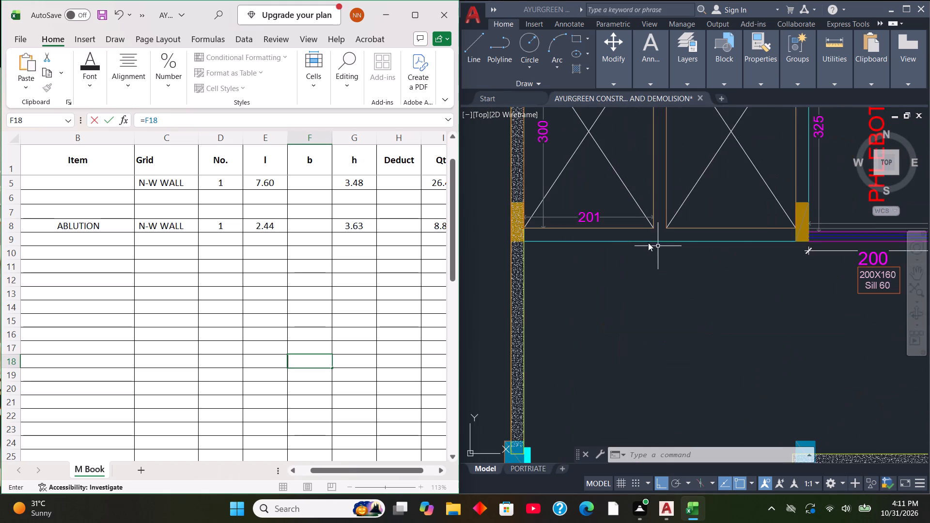
pyautogui.scroll(-2, 620, 236)
pyautogui.scroll(2, 625, 149)
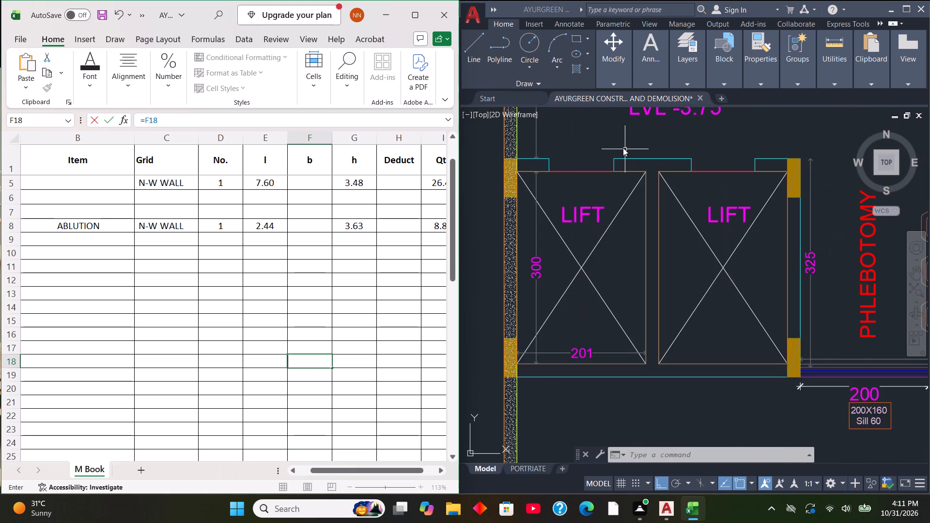
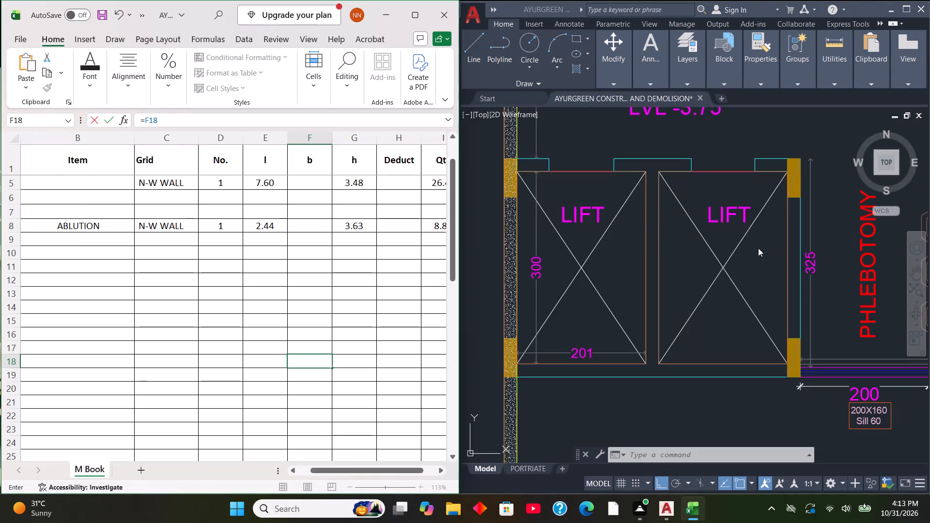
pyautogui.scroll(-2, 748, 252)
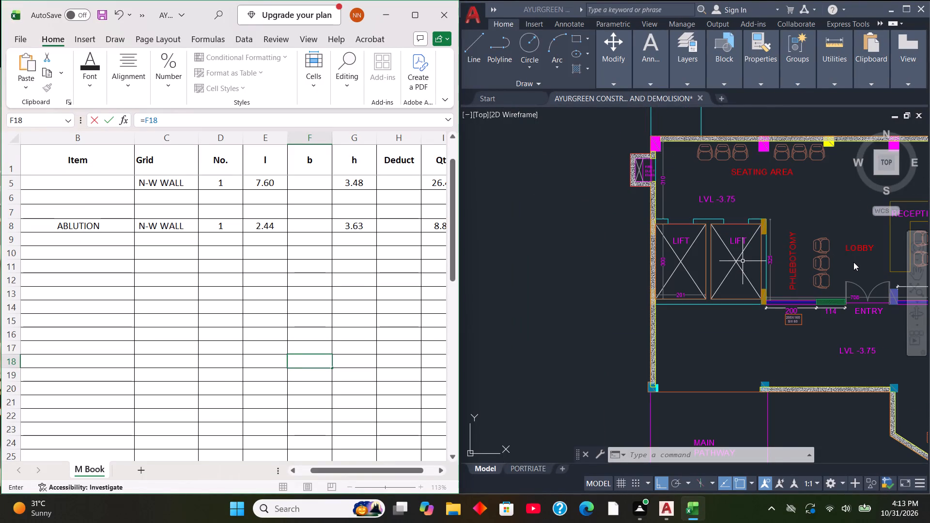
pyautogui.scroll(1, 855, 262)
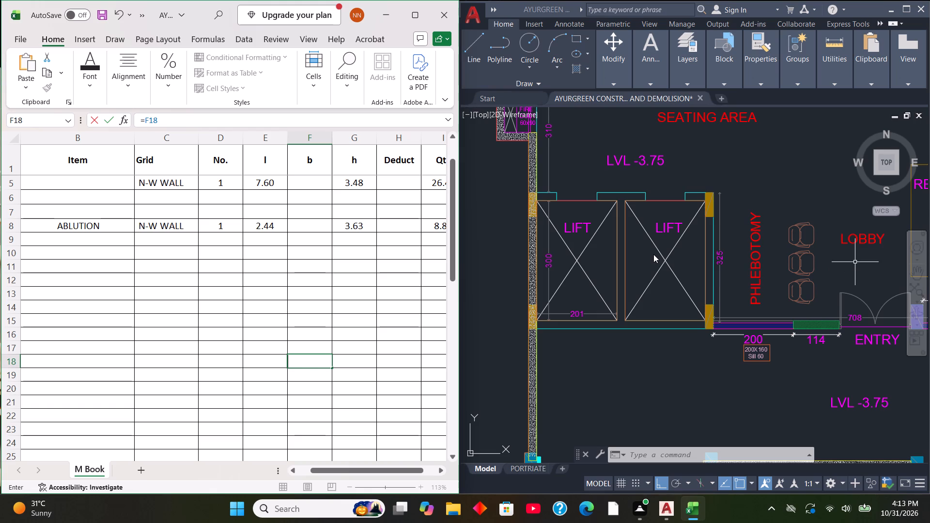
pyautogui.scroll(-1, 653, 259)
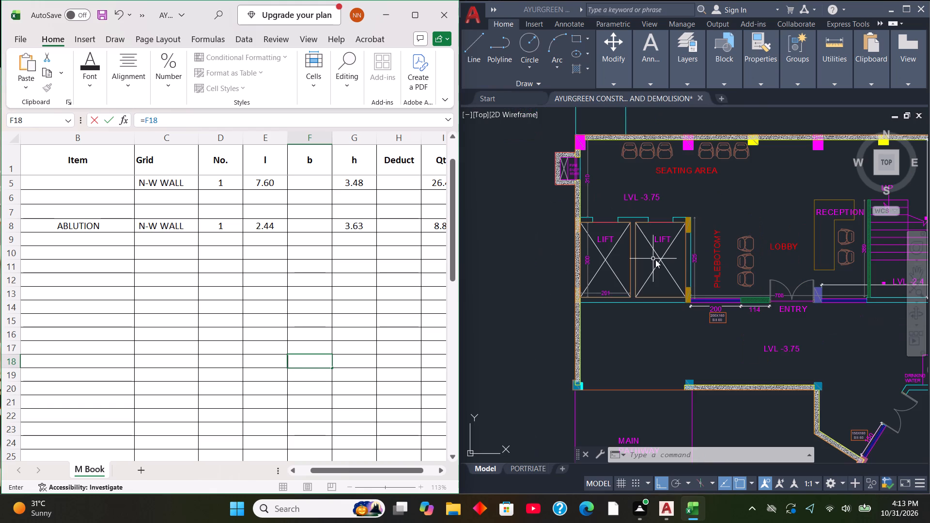
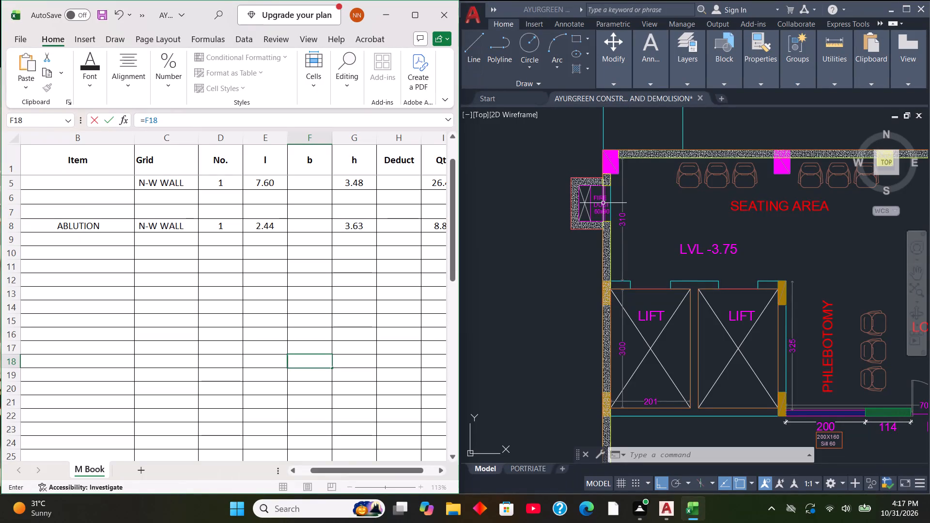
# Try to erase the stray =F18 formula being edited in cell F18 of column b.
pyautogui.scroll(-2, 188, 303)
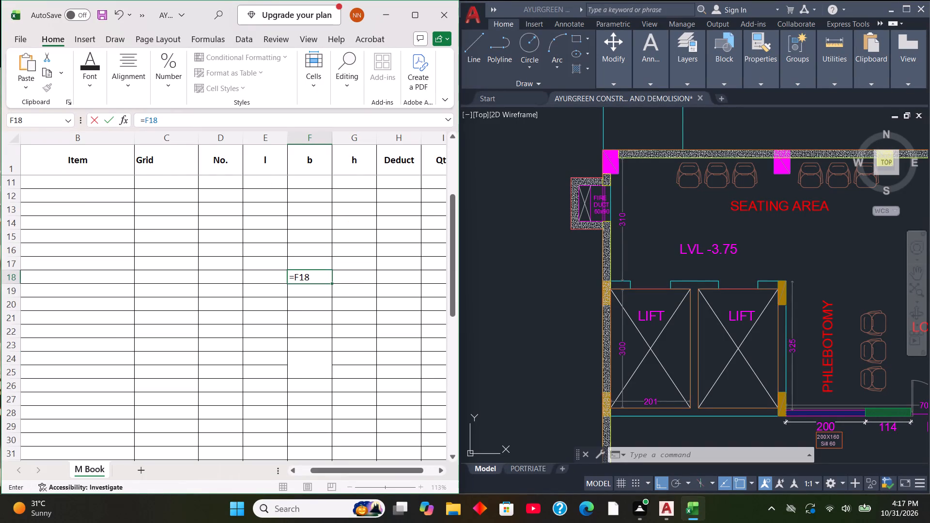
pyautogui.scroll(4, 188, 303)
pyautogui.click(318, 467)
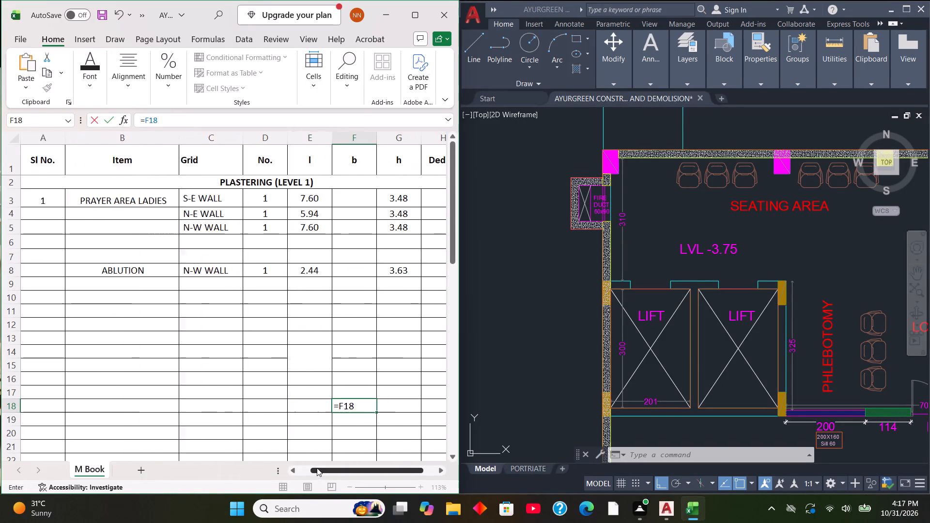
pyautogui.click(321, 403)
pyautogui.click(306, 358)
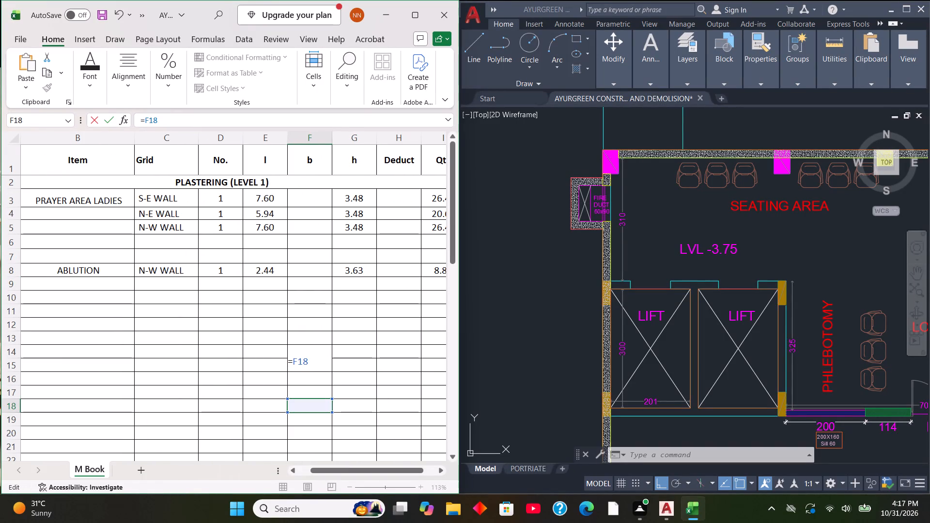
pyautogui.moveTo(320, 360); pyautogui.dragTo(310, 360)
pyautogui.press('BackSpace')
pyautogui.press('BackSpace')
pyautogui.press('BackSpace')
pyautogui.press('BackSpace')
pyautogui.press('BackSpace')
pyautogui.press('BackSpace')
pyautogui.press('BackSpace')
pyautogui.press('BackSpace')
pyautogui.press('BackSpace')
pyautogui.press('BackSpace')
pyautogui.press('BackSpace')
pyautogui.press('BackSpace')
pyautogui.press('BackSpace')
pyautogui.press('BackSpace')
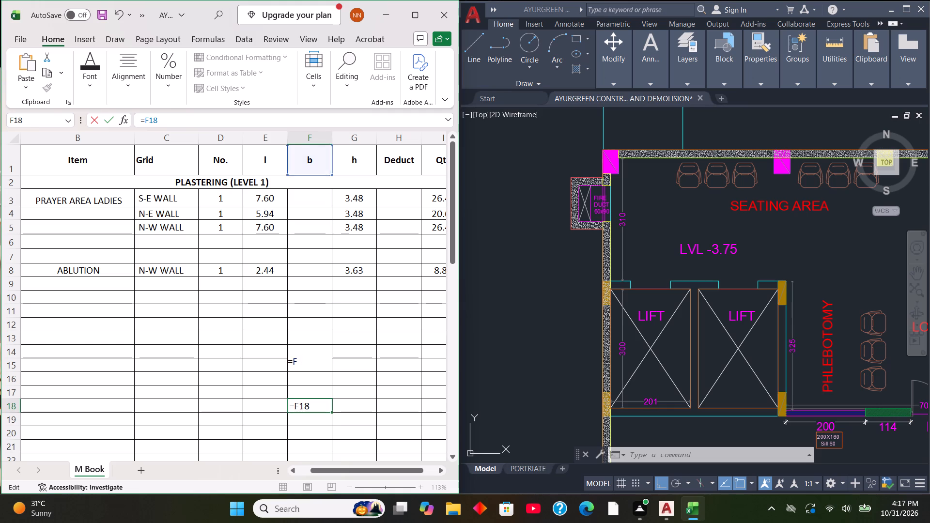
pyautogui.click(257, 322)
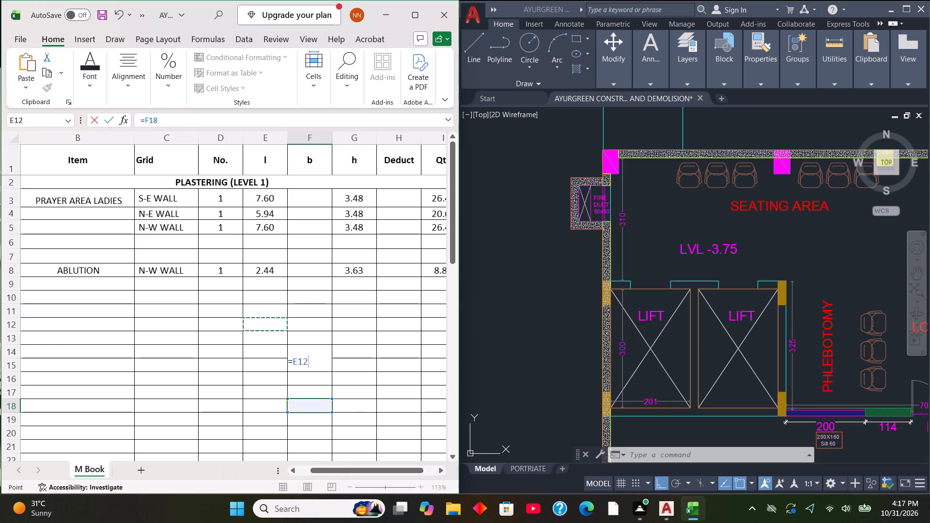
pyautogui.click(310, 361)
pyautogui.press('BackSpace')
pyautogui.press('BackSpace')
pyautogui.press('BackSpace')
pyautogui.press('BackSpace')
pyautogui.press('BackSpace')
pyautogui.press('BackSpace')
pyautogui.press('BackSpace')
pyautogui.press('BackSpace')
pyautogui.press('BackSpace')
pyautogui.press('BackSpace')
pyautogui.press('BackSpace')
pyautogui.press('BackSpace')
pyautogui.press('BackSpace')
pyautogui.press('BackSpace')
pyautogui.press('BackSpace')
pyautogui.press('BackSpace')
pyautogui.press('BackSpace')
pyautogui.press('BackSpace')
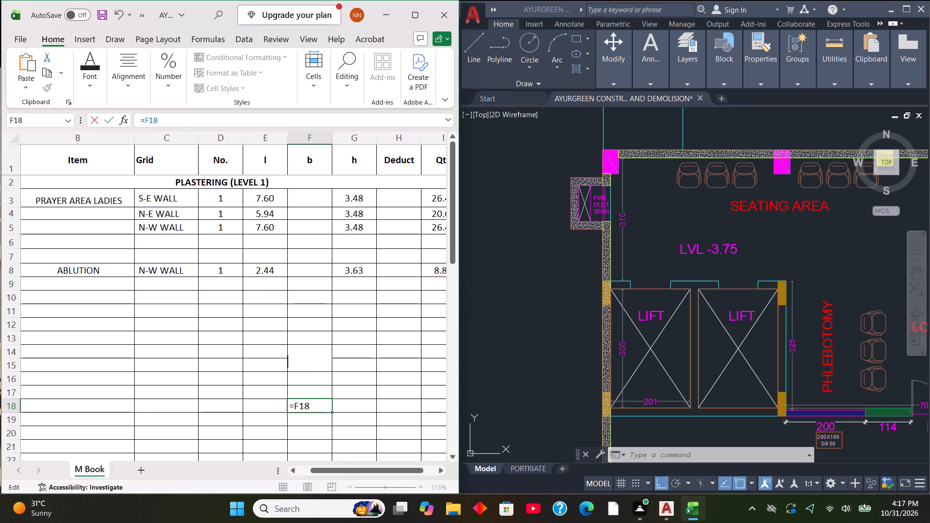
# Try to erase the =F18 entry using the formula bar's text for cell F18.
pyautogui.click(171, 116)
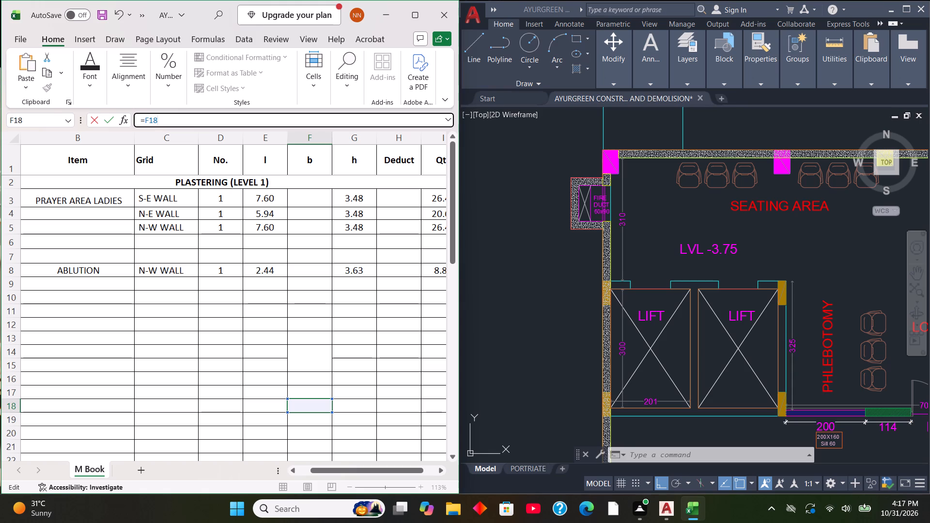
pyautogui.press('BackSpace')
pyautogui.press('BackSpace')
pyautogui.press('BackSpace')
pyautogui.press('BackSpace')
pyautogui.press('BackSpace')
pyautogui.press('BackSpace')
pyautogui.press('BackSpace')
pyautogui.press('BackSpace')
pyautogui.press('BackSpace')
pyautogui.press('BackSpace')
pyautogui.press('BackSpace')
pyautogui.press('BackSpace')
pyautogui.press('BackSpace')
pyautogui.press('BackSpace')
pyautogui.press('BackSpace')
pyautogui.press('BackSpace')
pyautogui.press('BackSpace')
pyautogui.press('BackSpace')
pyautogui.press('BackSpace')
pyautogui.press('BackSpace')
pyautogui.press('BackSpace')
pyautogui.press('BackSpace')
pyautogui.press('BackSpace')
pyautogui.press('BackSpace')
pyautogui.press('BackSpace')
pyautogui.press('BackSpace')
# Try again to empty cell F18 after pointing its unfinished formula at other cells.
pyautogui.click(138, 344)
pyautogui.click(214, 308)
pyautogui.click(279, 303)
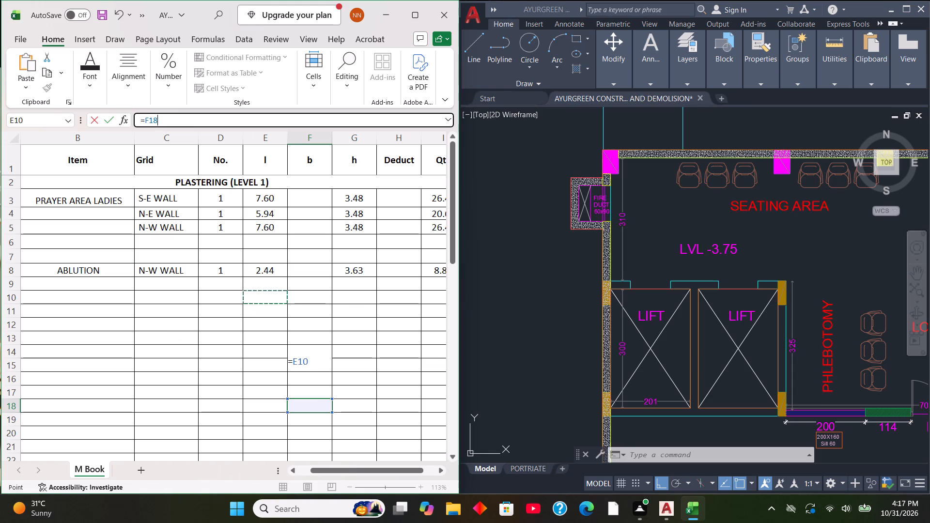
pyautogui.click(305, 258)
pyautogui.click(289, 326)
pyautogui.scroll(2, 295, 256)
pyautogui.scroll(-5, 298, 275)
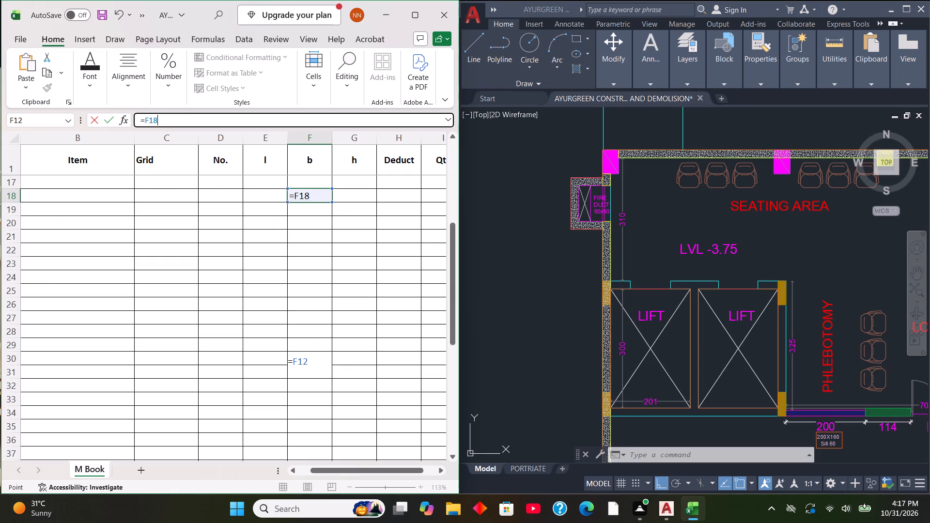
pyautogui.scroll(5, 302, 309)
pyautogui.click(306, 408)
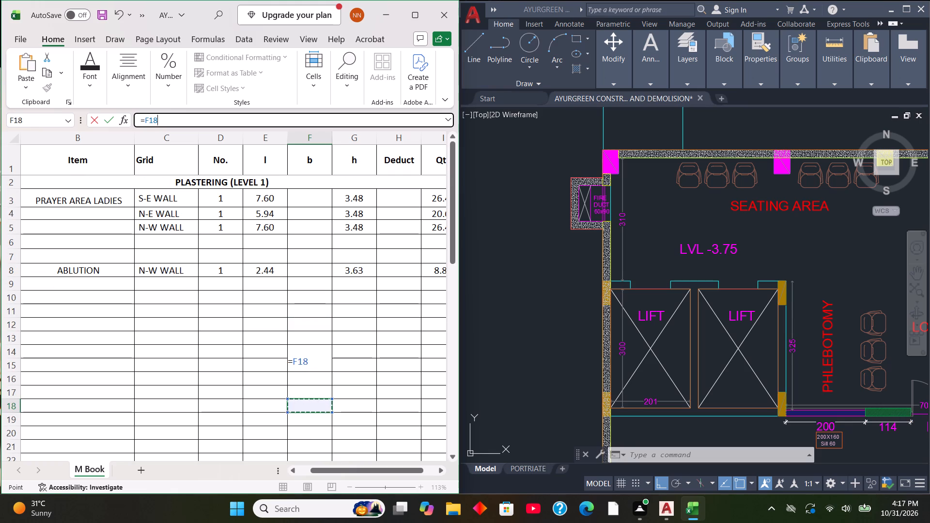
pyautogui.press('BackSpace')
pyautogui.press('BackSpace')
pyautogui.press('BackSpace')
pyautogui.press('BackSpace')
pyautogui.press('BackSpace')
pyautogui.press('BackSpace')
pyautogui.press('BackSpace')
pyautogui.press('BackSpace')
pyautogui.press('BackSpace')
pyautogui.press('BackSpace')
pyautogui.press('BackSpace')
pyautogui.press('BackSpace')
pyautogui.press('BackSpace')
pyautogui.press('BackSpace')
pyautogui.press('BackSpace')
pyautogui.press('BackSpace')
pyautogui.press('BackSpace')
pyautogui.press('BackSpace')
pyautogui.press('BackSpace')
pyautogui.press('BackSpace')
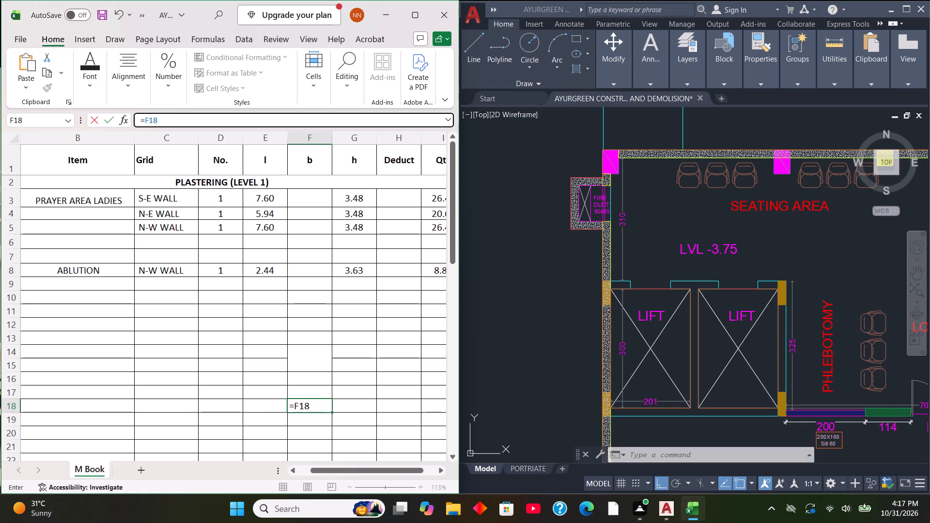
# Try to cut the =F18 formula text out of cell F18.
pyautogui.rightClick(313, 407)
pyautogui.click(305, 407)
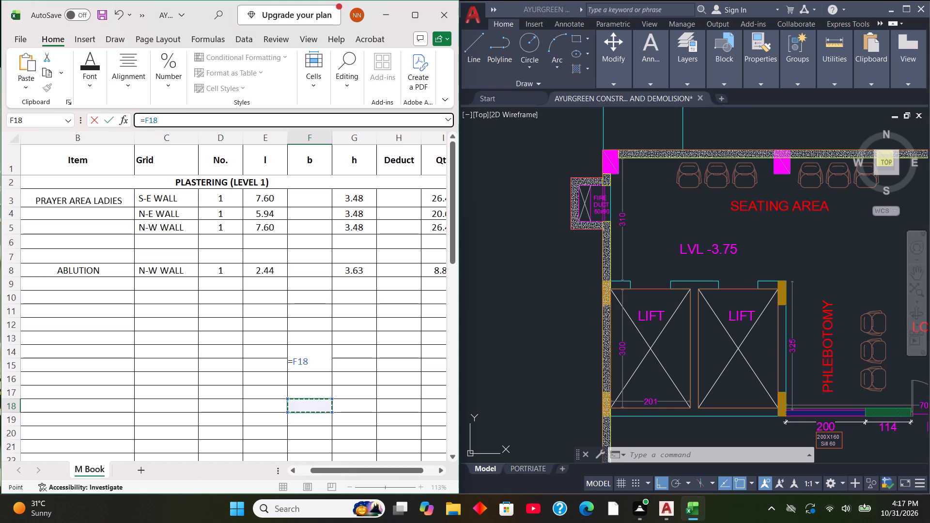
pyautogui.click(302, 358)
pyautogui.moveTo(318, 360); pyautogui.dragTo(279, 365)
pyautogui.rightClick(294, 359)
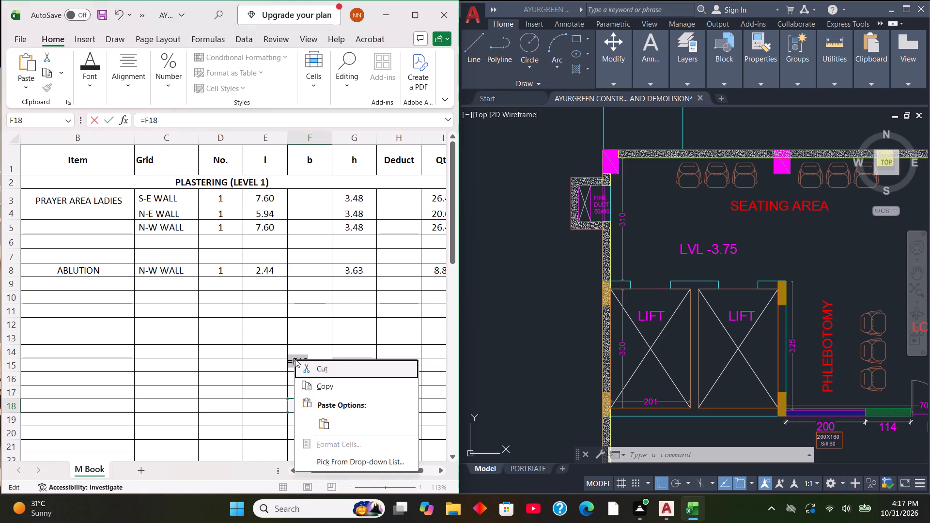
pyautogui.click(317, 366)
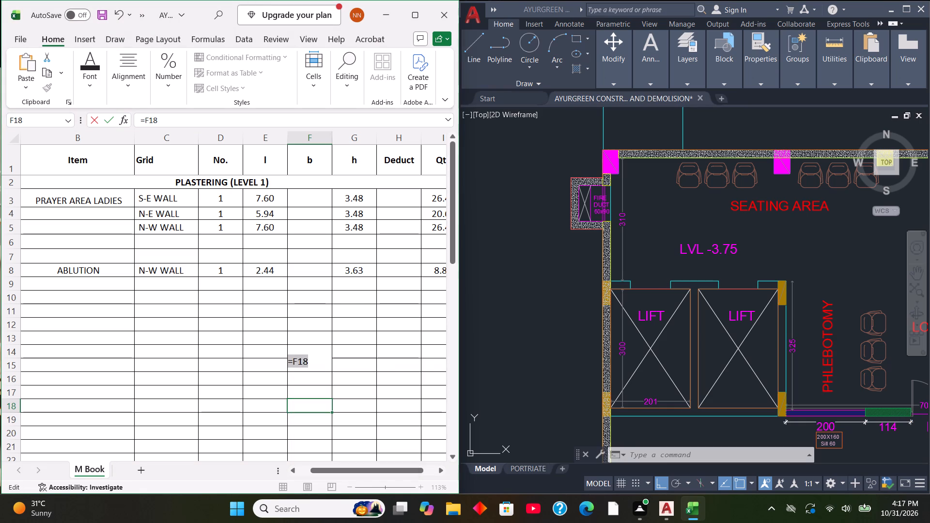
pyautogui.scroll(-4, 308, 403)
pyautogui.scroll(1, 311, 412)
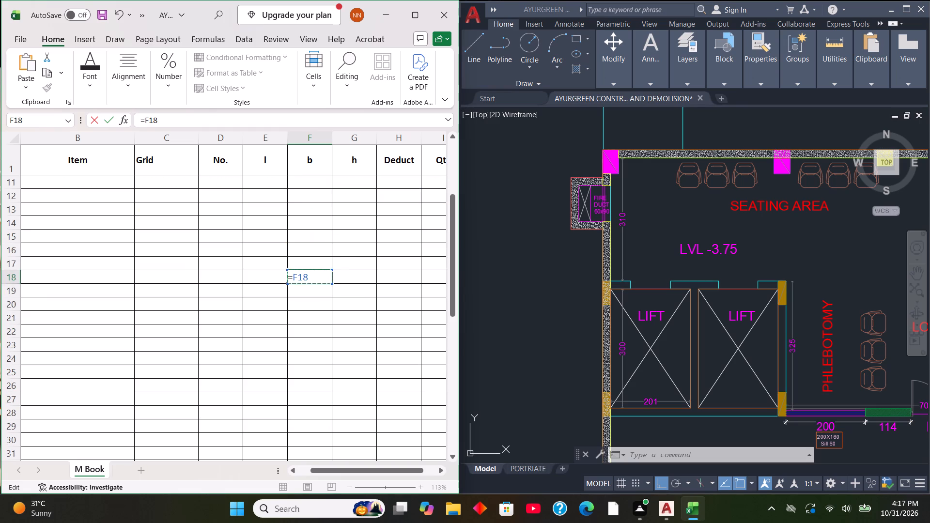
# Delete the self-referencing formula from cell F18 and leave the cell empty.
pyautogui.click(313, 273)
pyautogui.press('BackSpace')
pyautogui.press('BackSpace')
pyautogui.press('BackSpace')
pyautogui.press('BackSpace')
pyautogui.press('BackSpace')
pyautogui.press('BackSpace')
pyautogui.press('BackSpace')
pyautogui.press('BackSpace')
pyautogui.press('BackSpace')
pyautogui.press('BackSpace')
pyautogui.press('BackSpace')
pyautogui.press('BackSpace')
pyautogui.press('BackSpace')
pyautogui.press('BackSpace')
pyautogui.press('BackSpace')
pyautogui.press('BackSpace')
pyautogui.press('BackSpace')
pyautogui.click(263, 332)
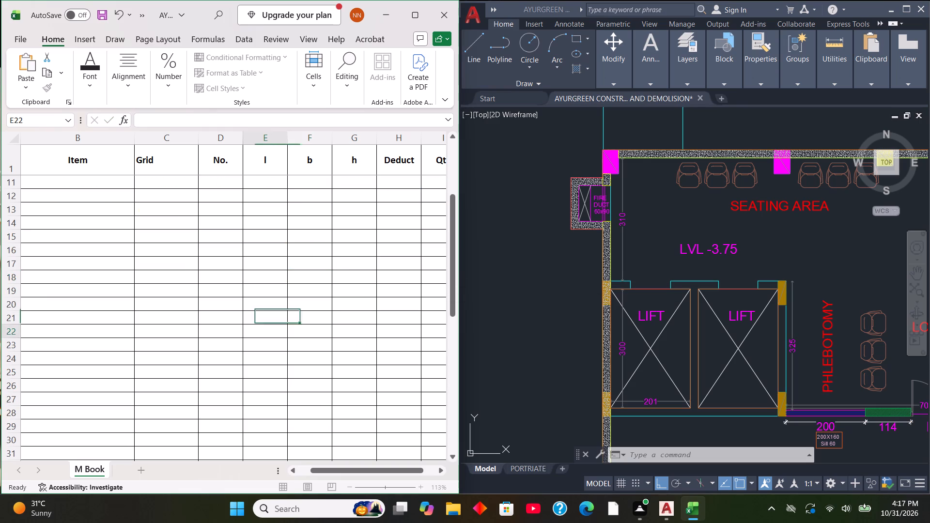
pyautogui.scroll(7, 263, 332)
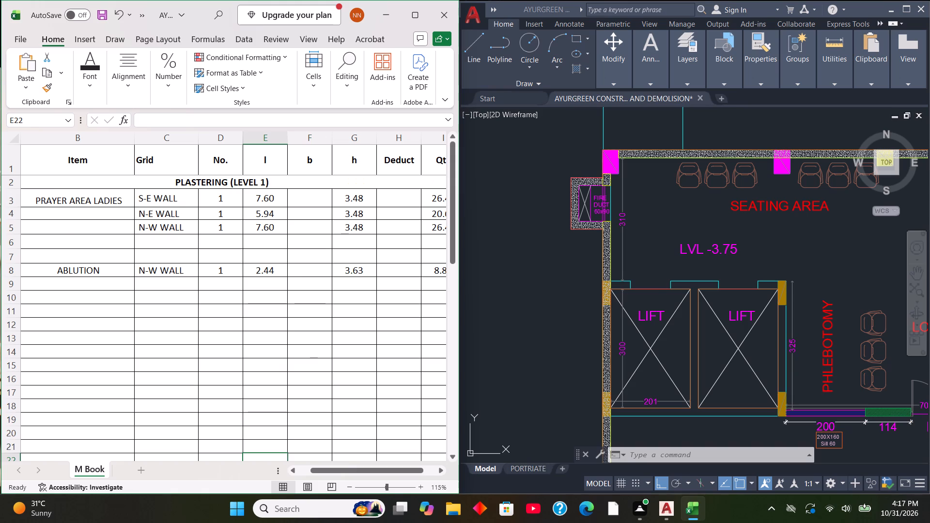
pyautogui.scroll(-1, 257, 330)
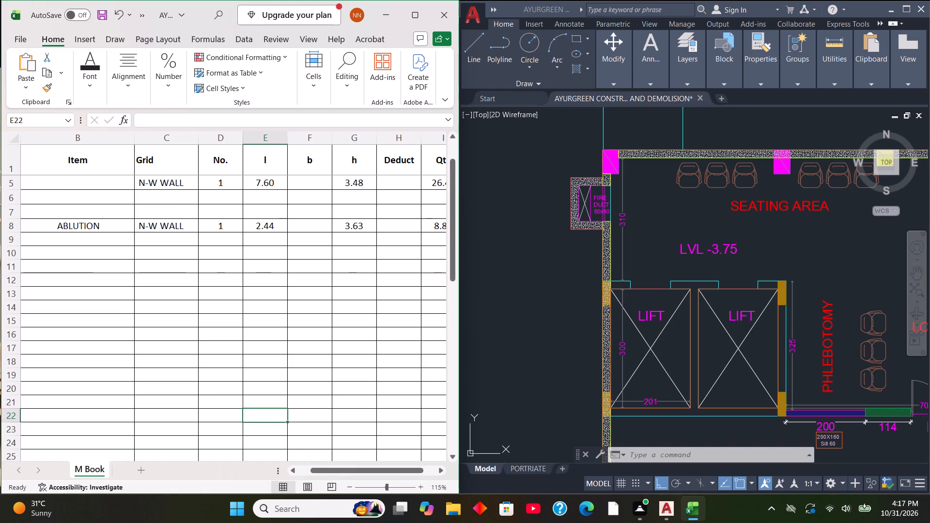
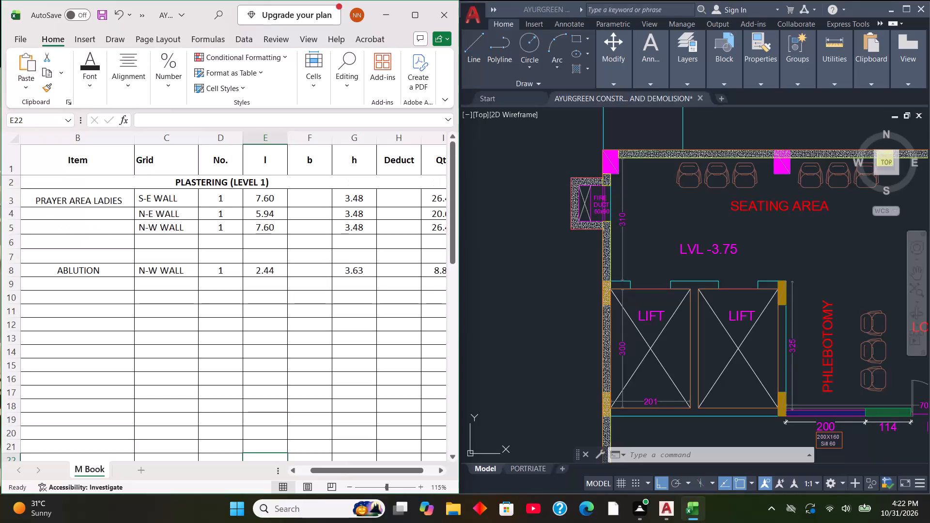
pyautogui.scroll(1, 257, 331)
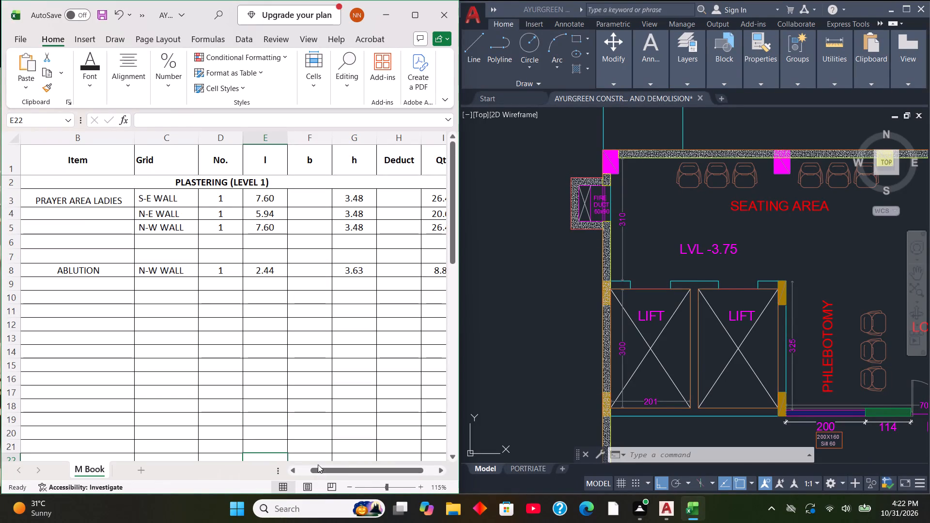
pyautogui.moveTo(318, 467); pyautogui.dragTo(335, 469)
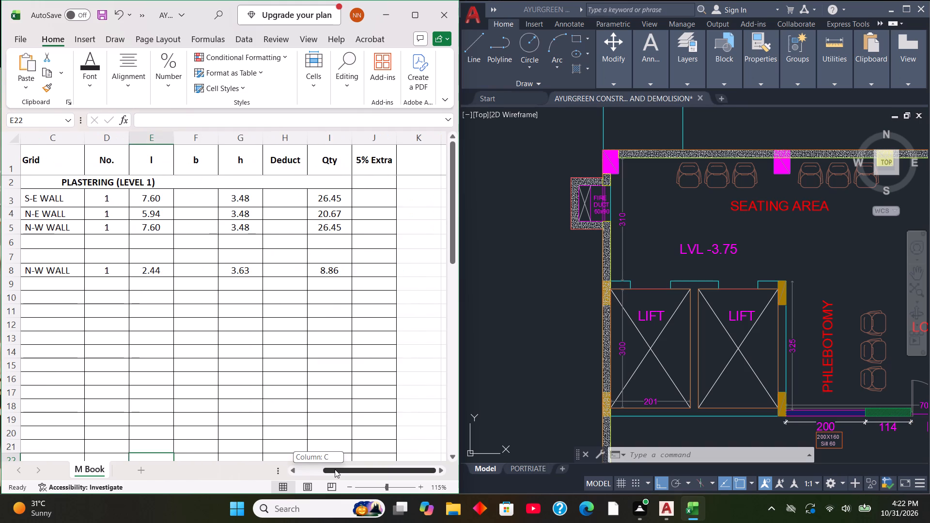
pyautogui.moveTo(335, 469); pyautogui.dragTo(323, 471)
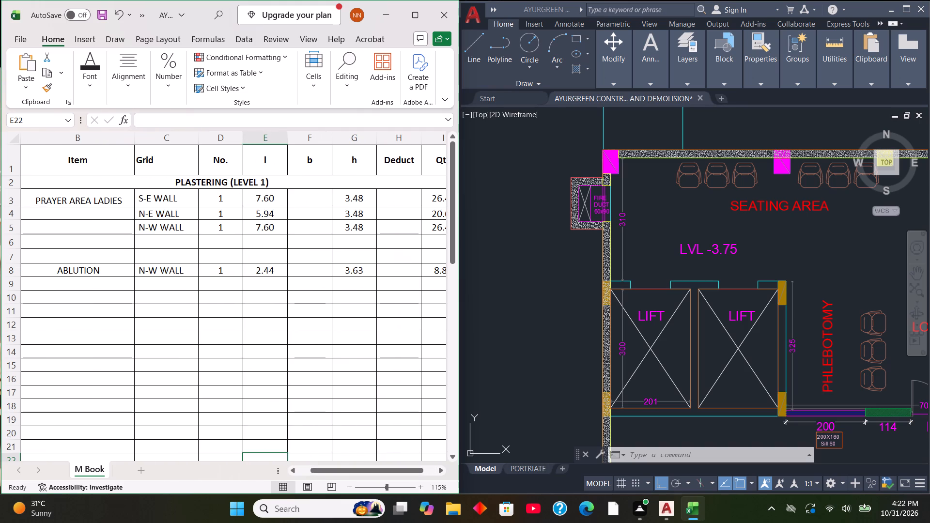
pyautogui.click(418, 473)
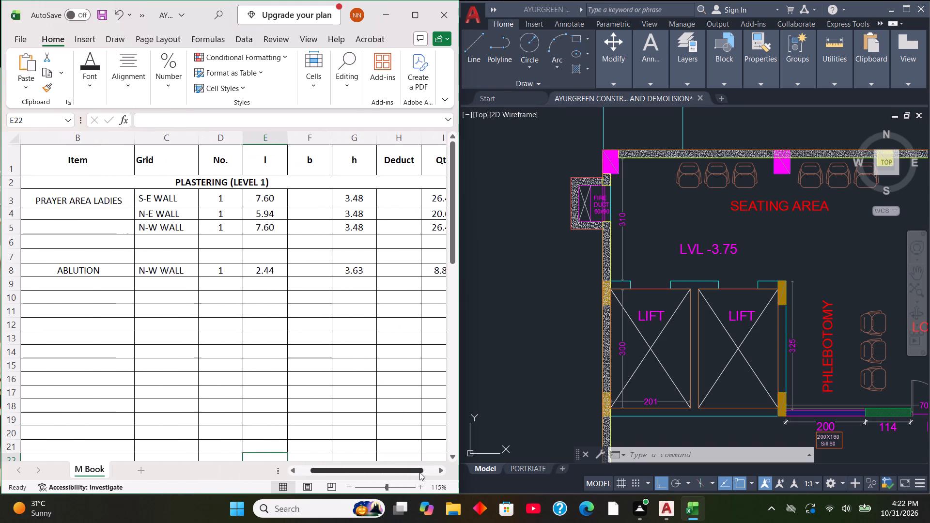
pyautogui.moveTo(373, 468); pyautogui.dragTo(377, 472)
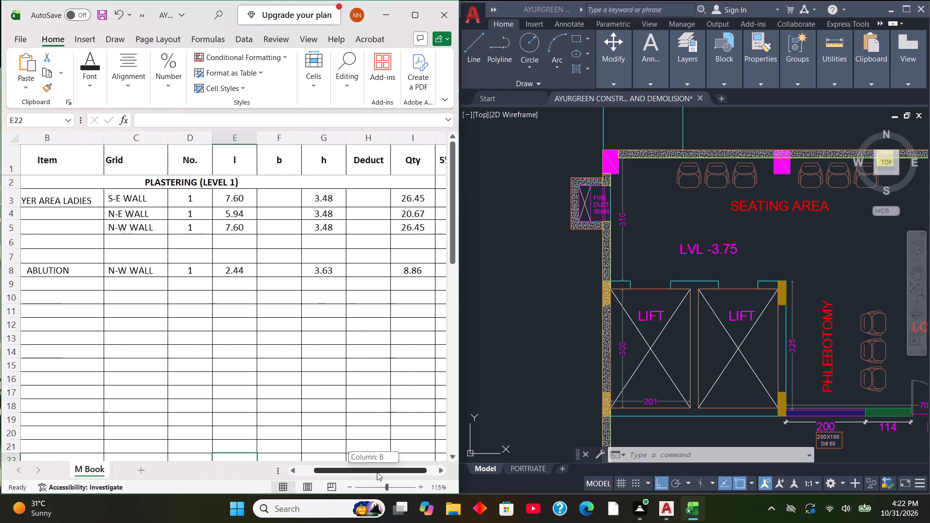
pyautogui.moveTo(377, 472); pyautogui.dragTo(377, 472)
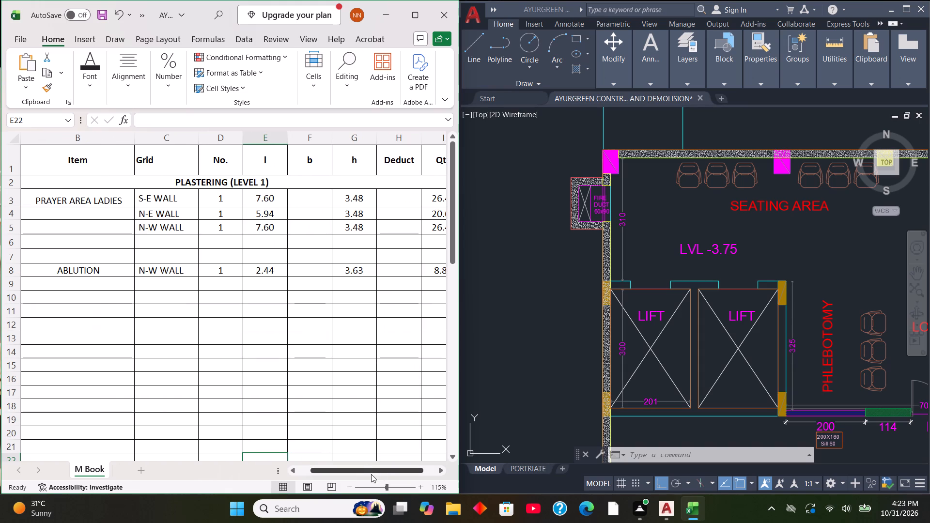